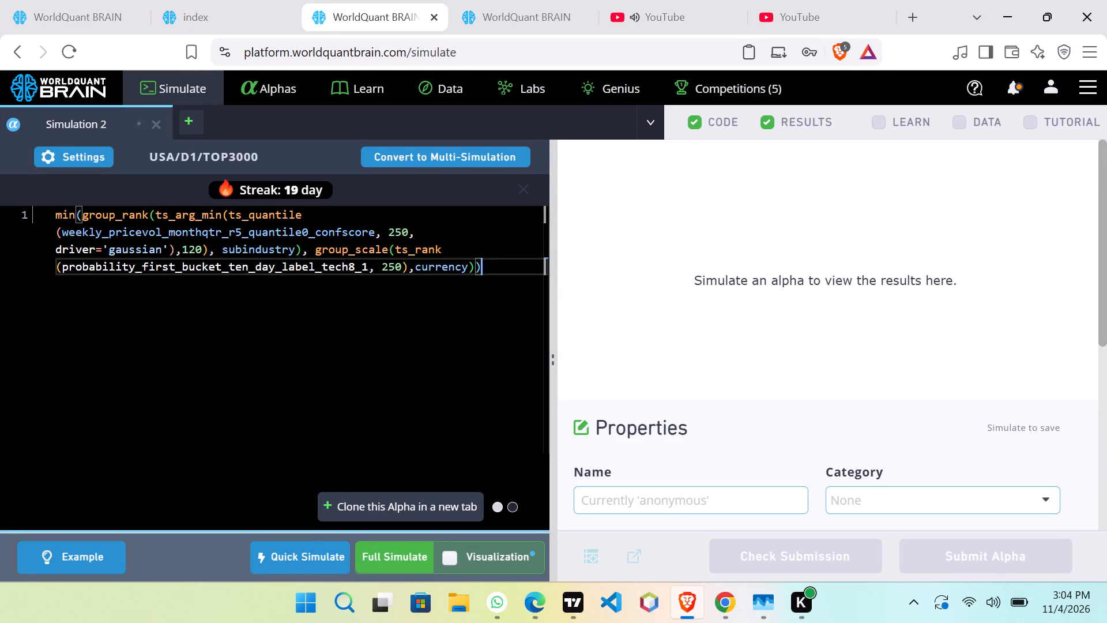
Replace the weekly_pricevol_monthqtr_r5_quantile0_confscore field inside ts_quantile with the search text fdl110.
click(371, 234)
drag(376, 232, 63, 228)
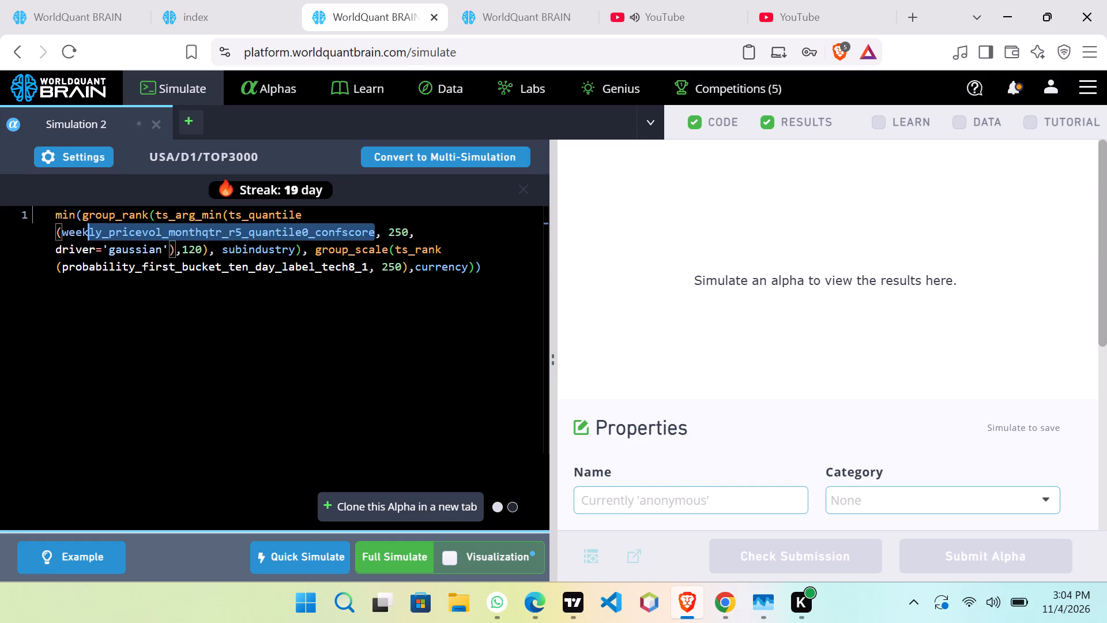
drag(63, 228, 63, 226)
key(BackSpace)
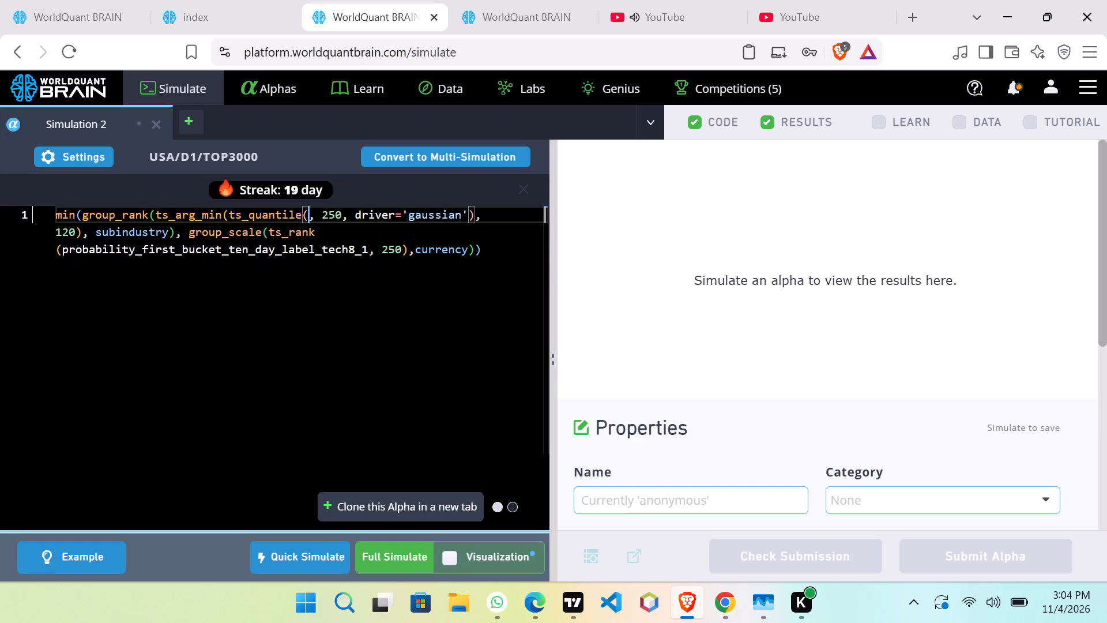
text(fdl)
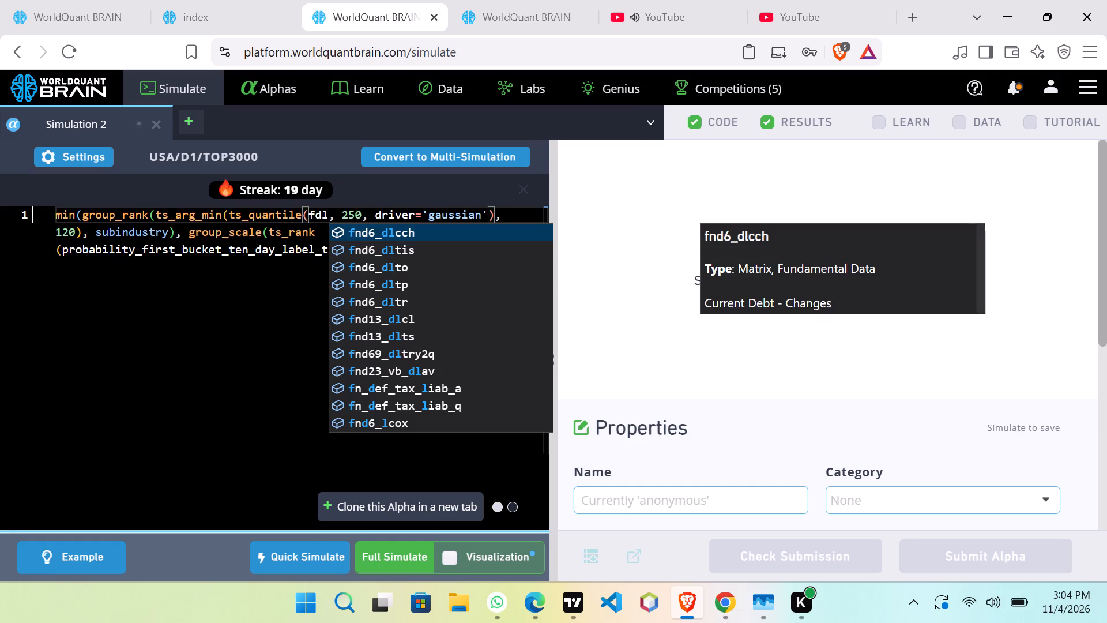
text(110)
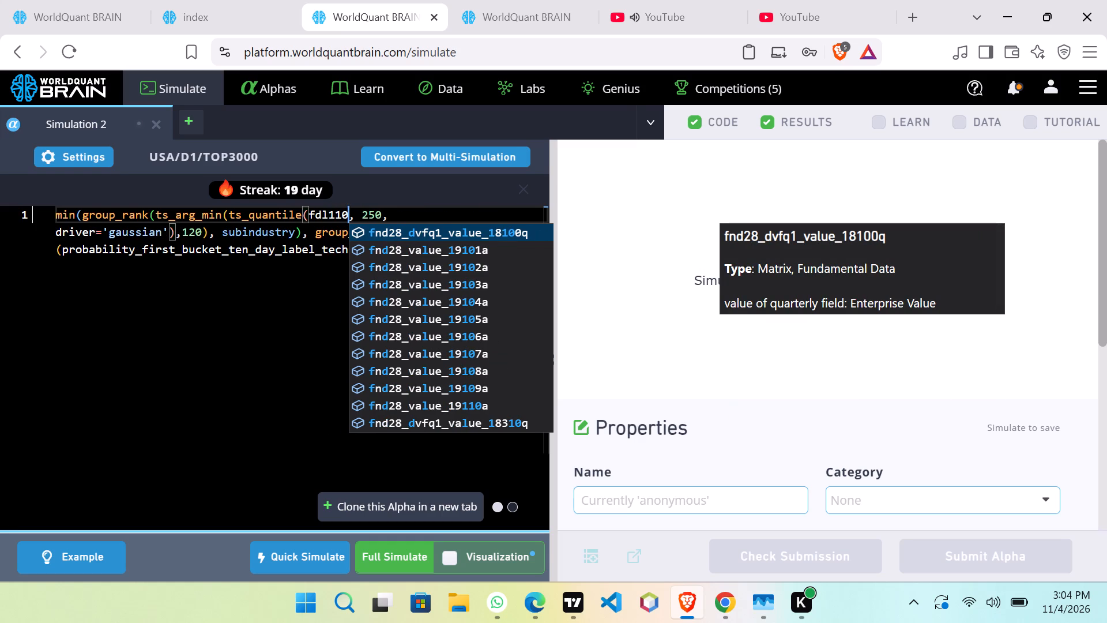
Browse the suggested data fields for fdl110 to find a replacement input for ts_quantile.
scroll(420, 273, down, 8)
scroll(420, 308, up, 1)
scroll(420, 308, down, 3)
scroll(419, 321, up, 1)
scroll(419, 322, down, 1)
scroll(419, 322, up, 1)
scroll(419, 322, down, 1)
scroll(419, 322, up, 1)
scroll(419, 322, down, 15)
scroll(436, 324, up, 5)
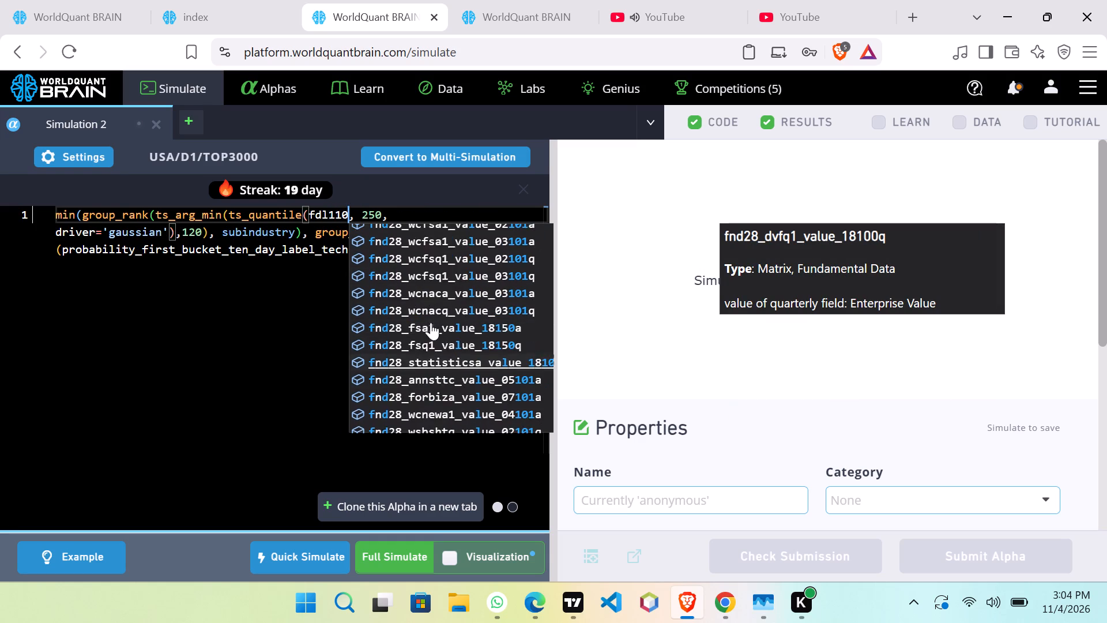
scroll(431, 322, up, 10)
scroll(424, 316, down, 9)
scroll(424, 362, up, 2)
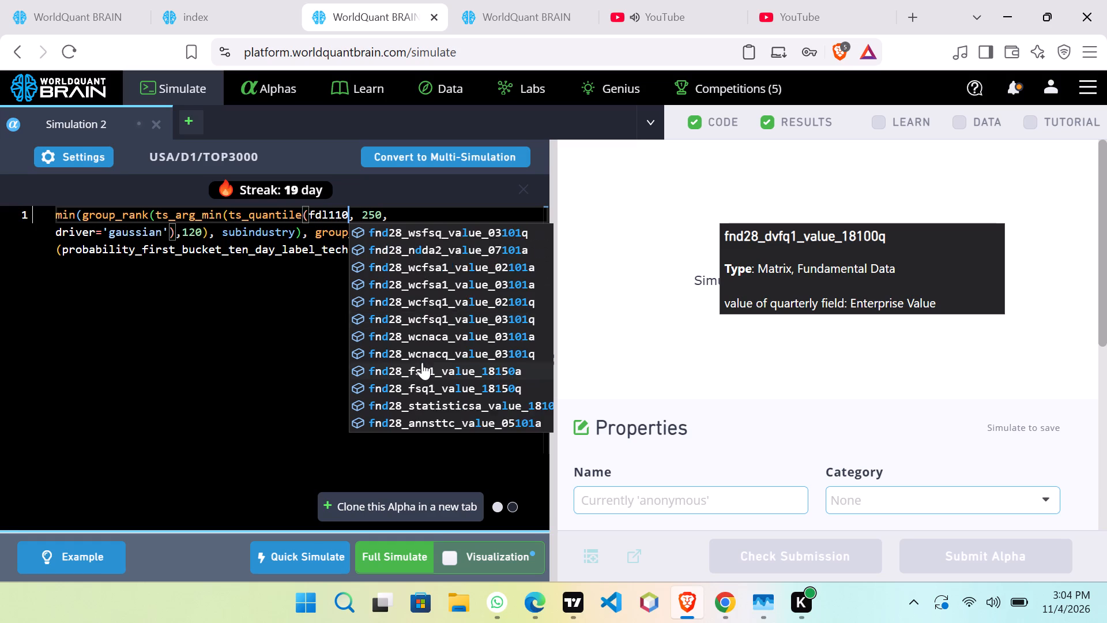
scroll(422, 362, up, 4)
scroll(421, 358, down, 8)
scroll(420, 350, up, 1)
scroll(420, 350, down, 1)
scroll(420, 350, up, 1)
scroll(420, 350, down, 5)
scroll(420, 348, up, 1)
scroll(419, 346, down, 1)
scroll(418, 346, up, 1)
scroll(418, 346, down, 1)
scroll(418, 346, up, 1)
scroll(418, 346, down, 8)
scroll(417, 338, up, 1)
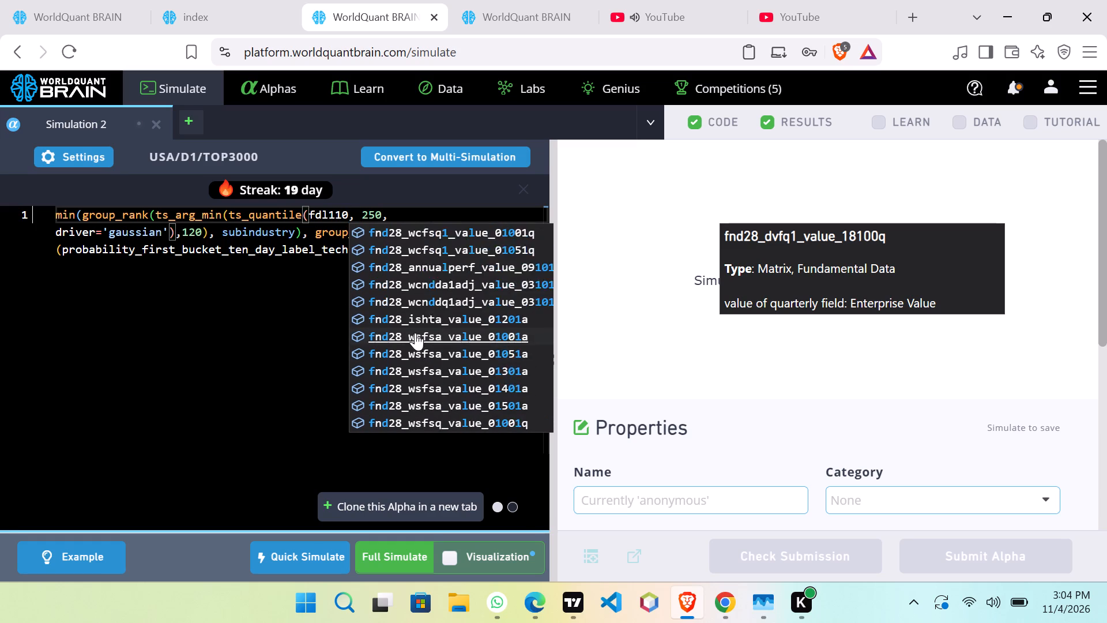
scroll(415, 332, down, 4)
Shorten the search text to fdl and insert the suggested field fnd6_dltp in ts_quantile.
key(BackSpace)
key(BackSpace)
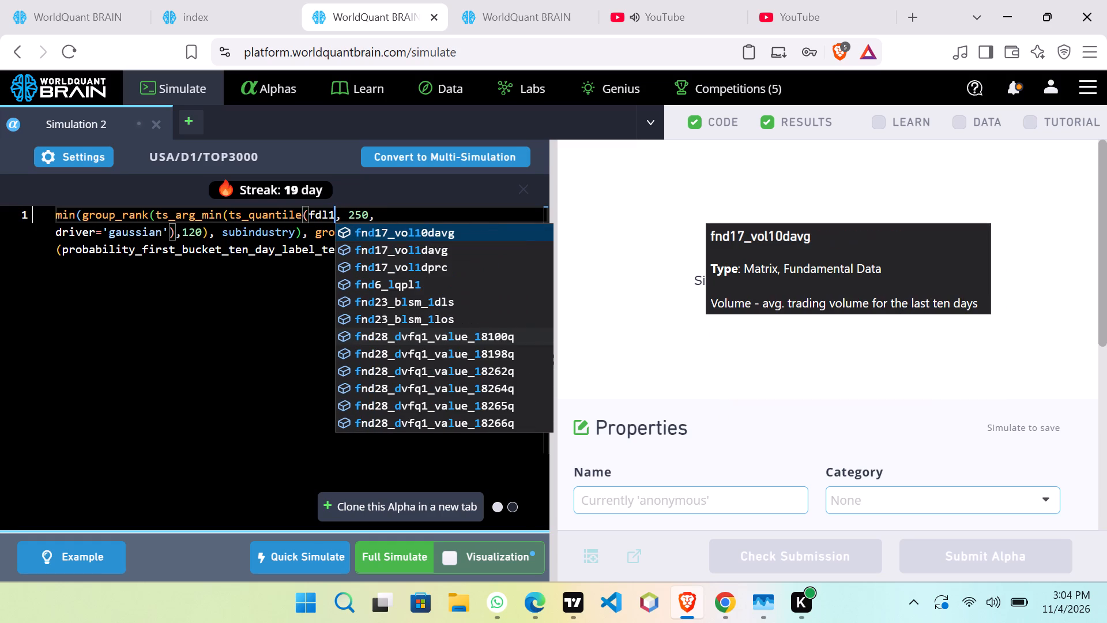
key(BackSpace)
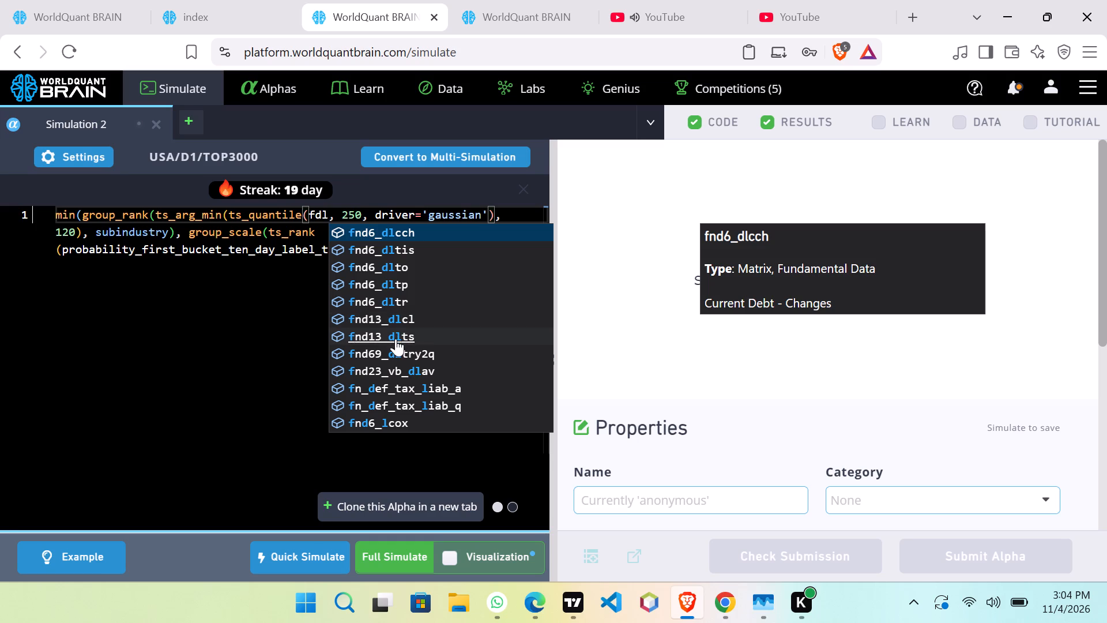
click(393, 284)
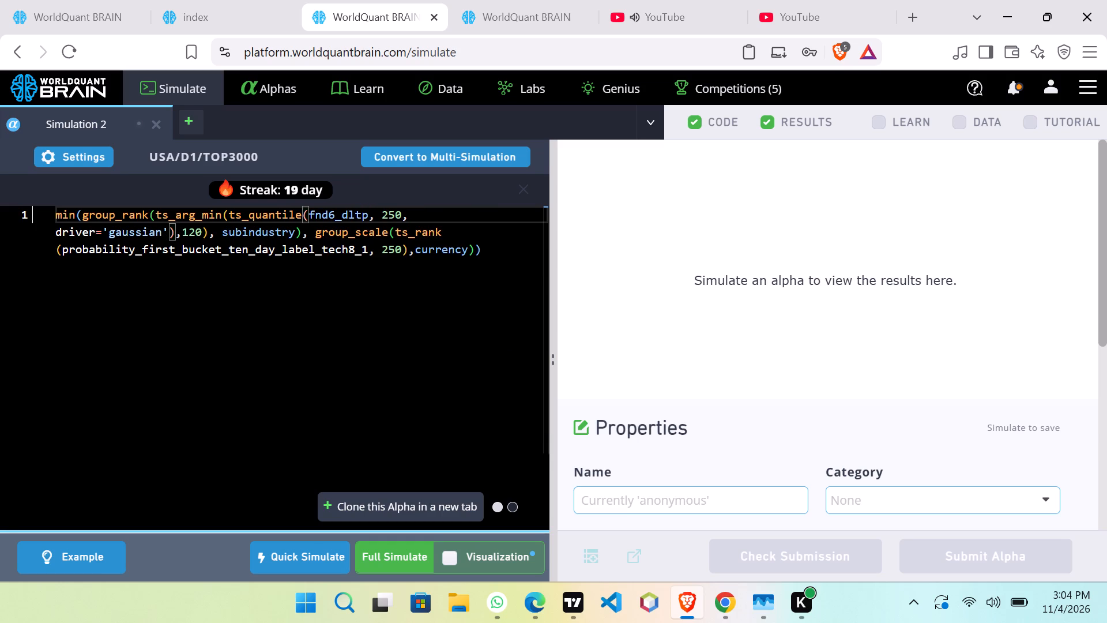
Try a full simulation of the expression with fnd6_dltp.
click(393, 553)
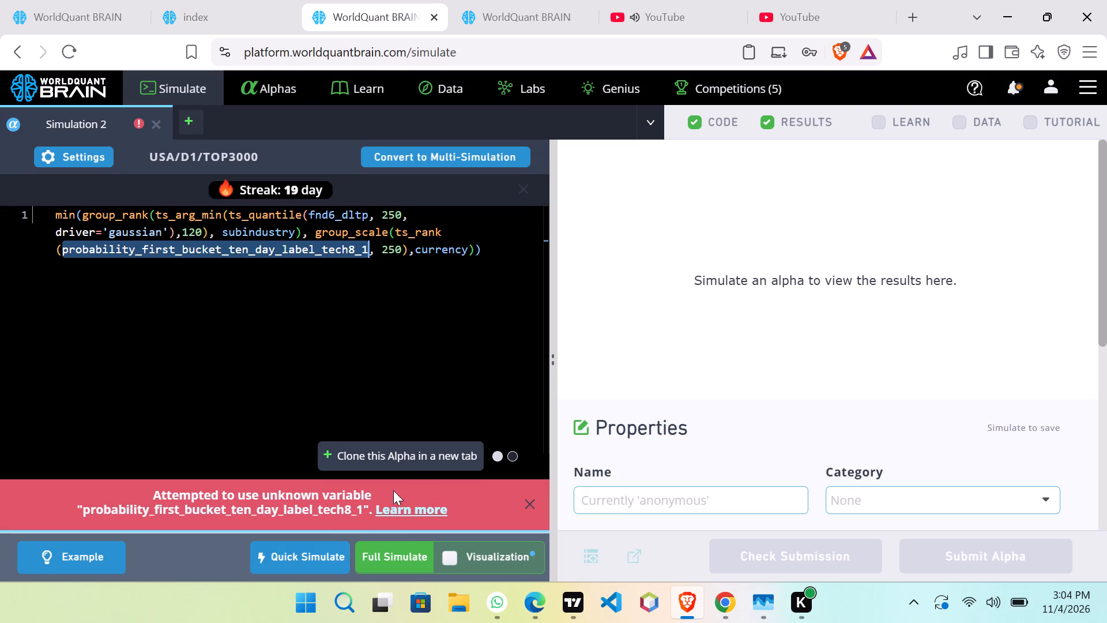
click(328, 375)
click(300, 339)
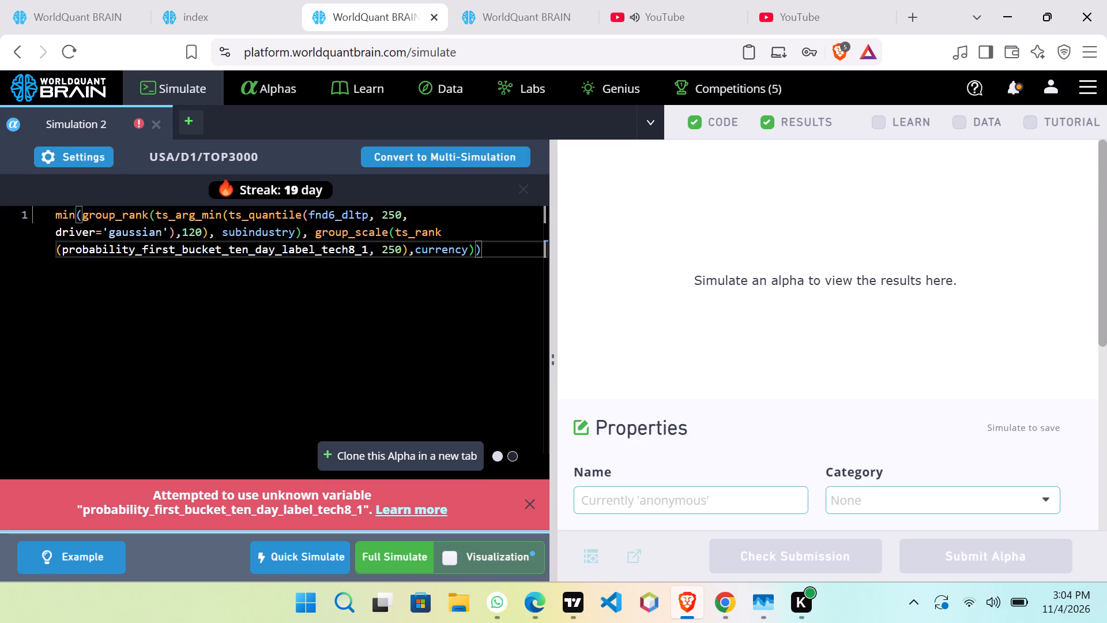
Set the simulation region to GLB and the neutralization to Statistical.
click(98, 166)
click(164, 418)
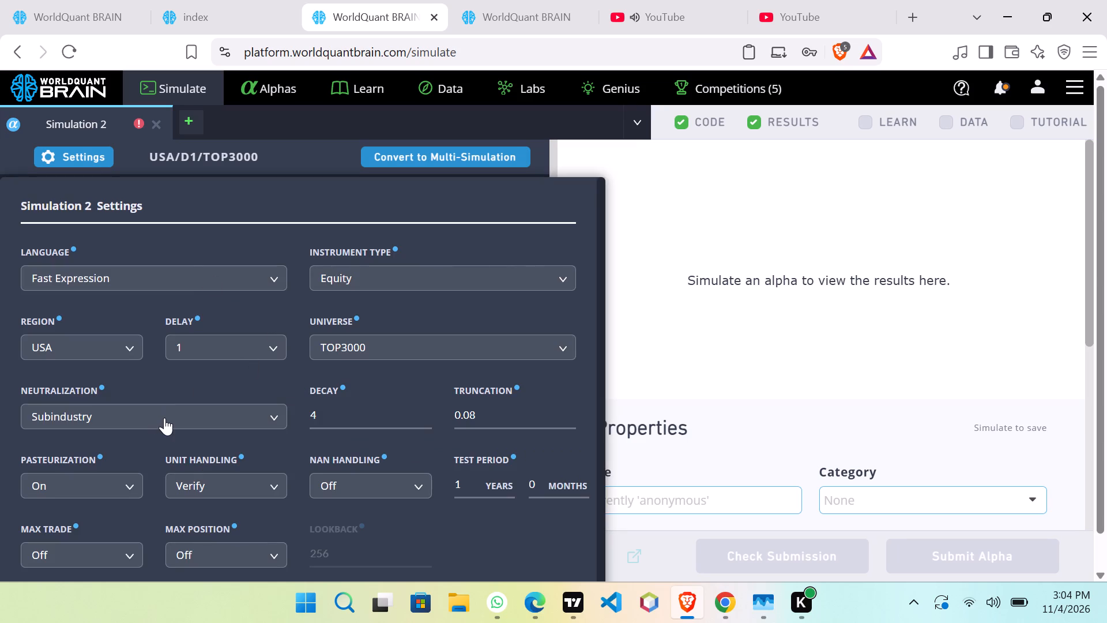
click(164, 418)
click(91, 346)
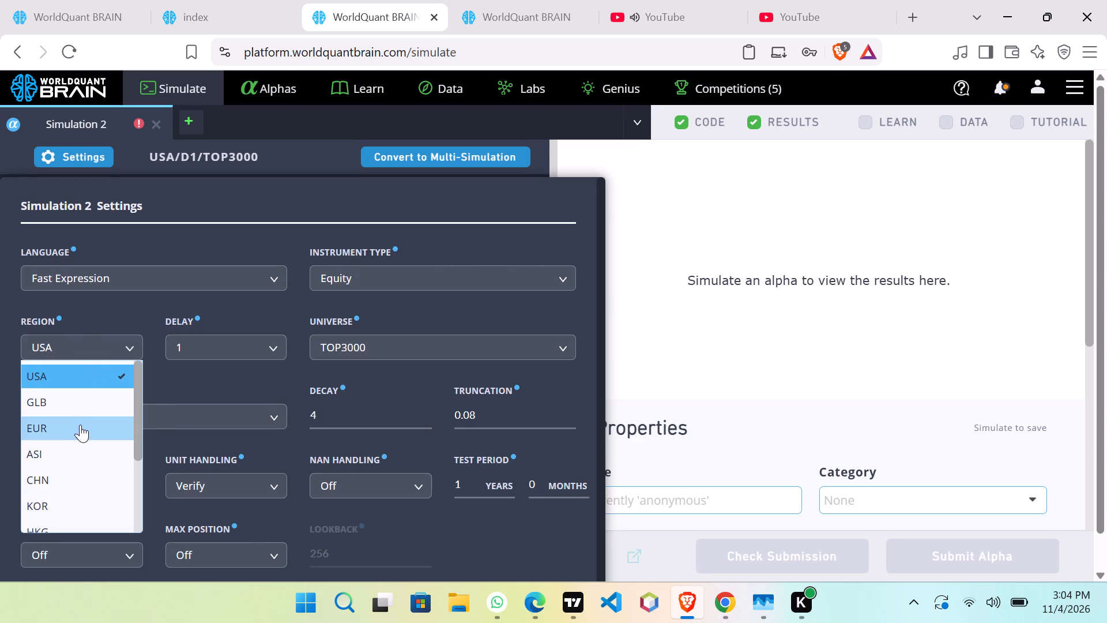
click(77, 400)
click(143, 433)
click(146, 414)
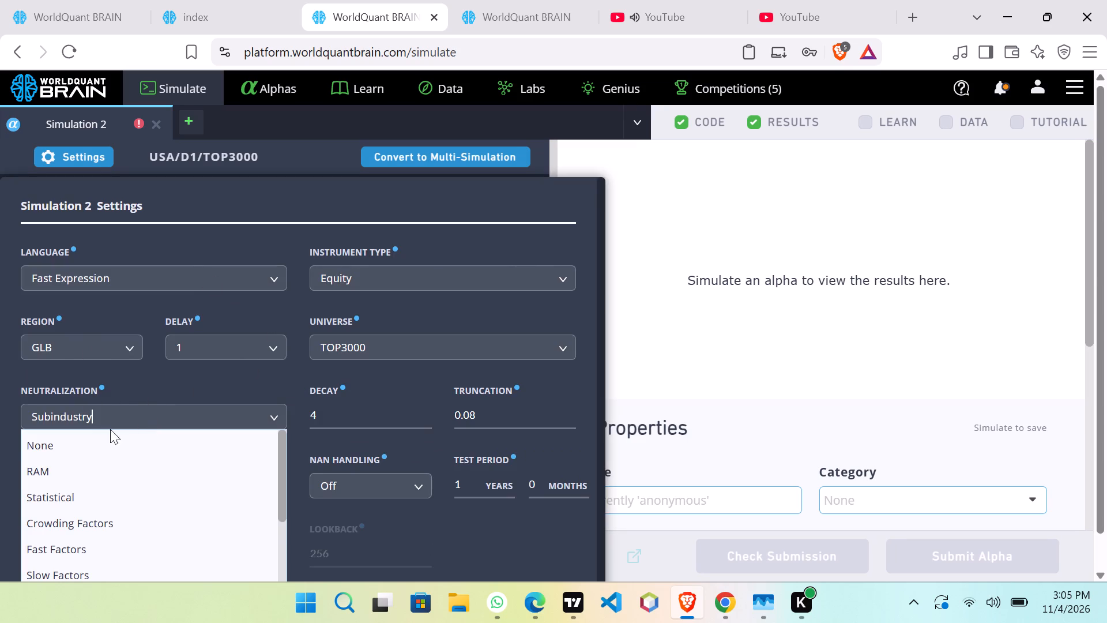
drag(73, 497, 79, 496)
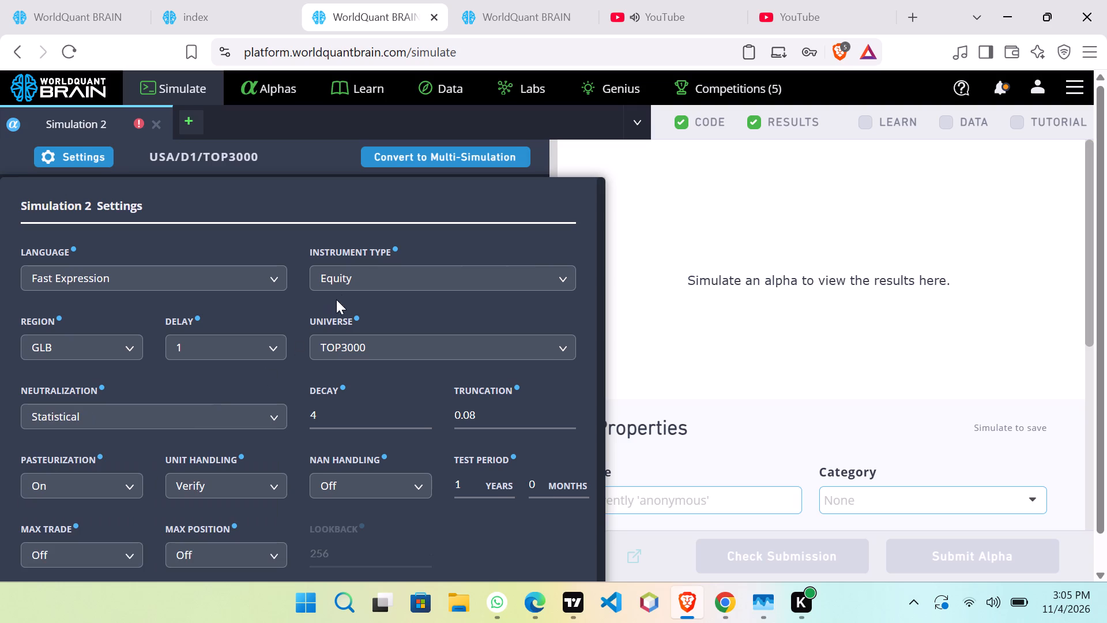
Set the simulation universe to MINVOL1M.
click(348, 290)
click(352, 286)
click(342, 357)
click(327, 411)
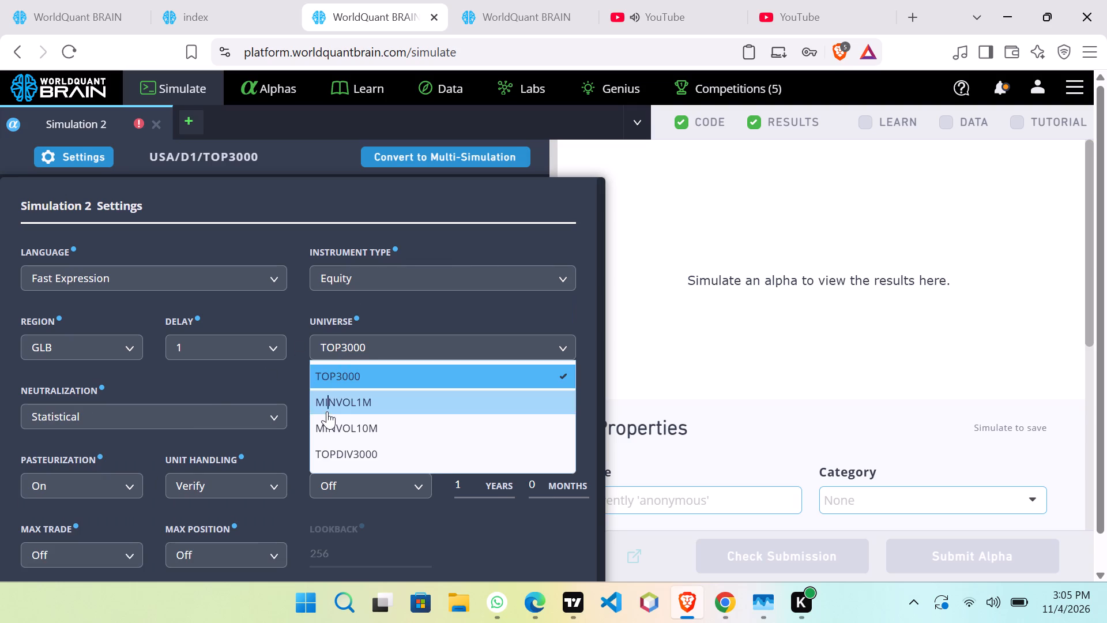
Set the decay to 3 and apply the simulation settings.
scroll(410, 468, down, 3)
click(394, 376)
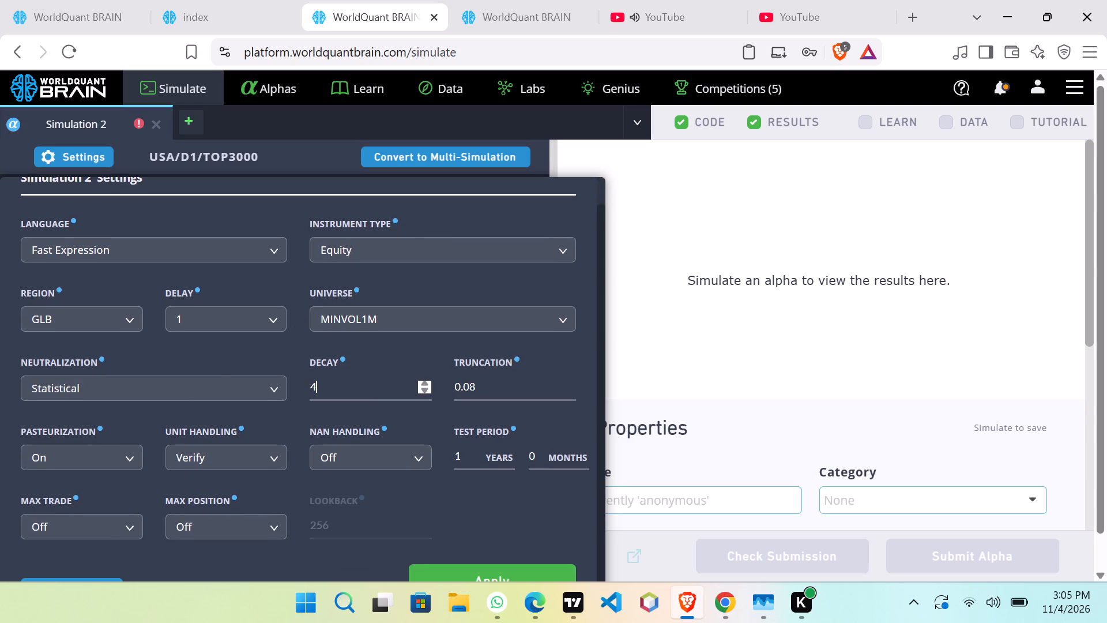
scroll(394, 382, down, 2)
scroll(397, 386, up, 1)
click(520, 573)
click(455, 576)
click(454, 569)
scroll(574, 508, down, 1)
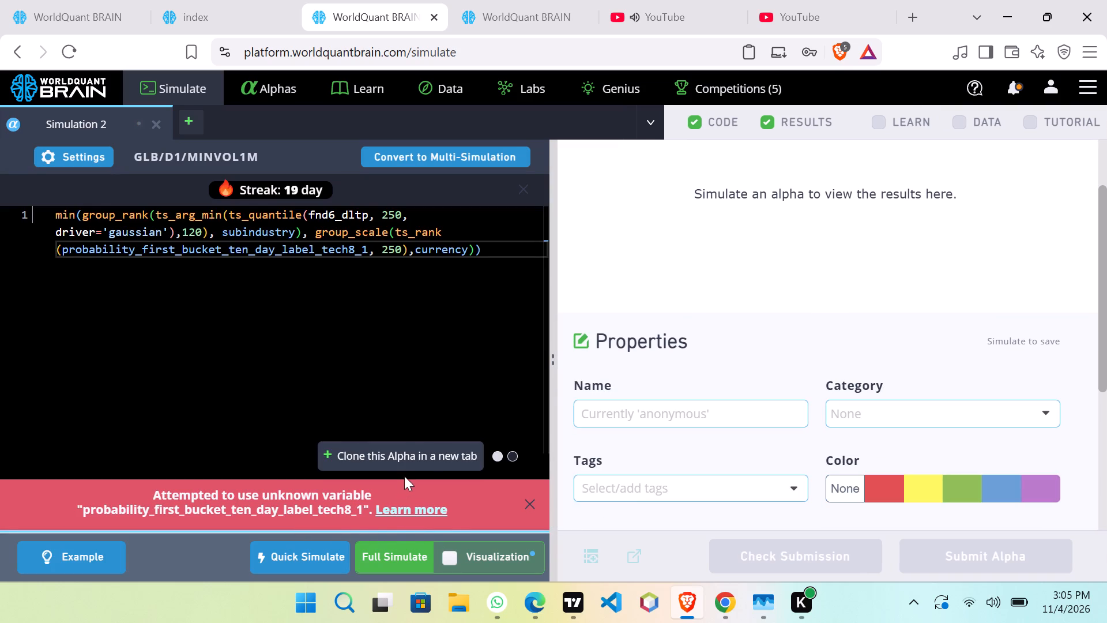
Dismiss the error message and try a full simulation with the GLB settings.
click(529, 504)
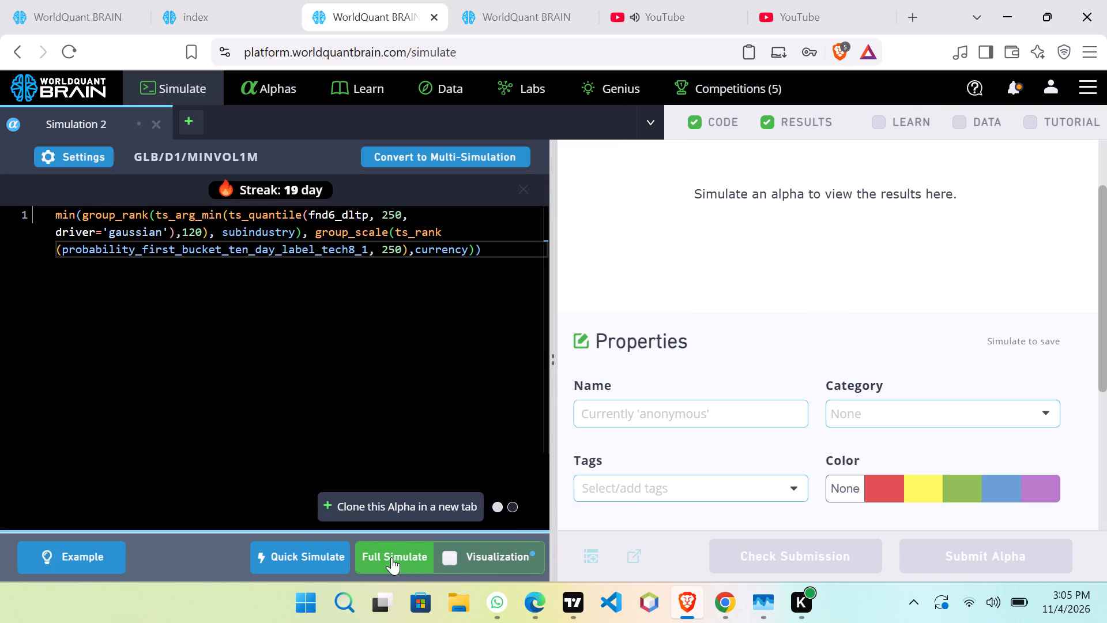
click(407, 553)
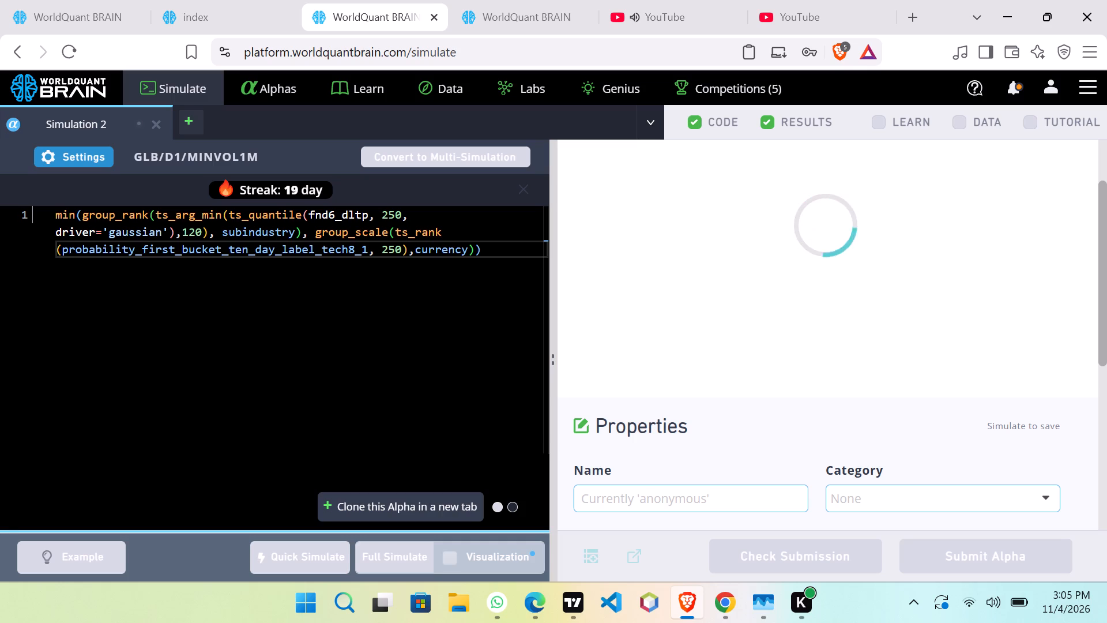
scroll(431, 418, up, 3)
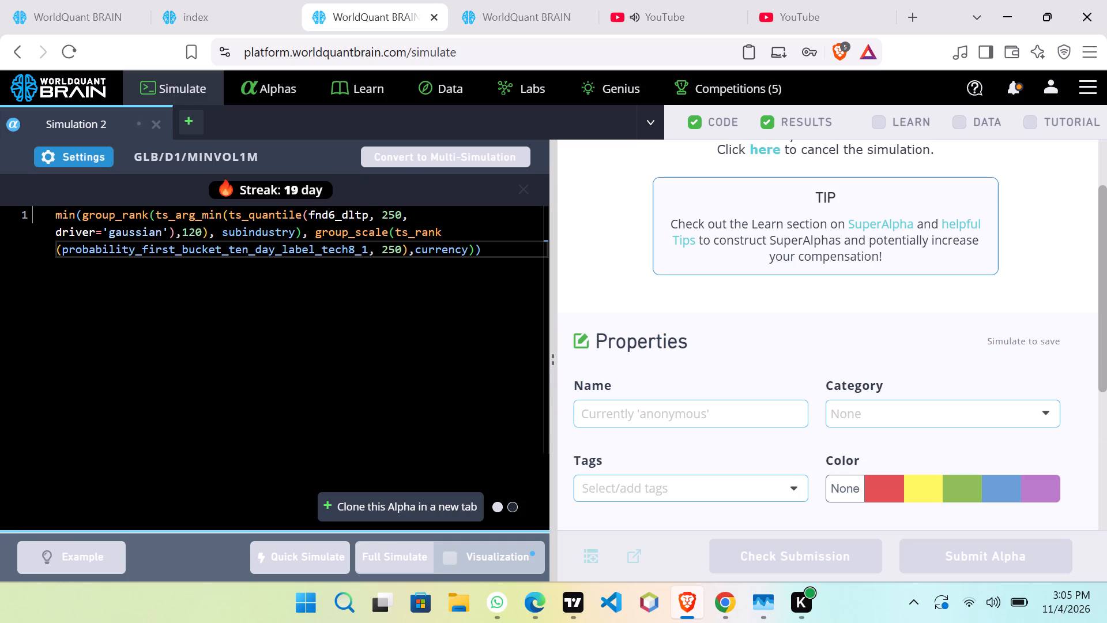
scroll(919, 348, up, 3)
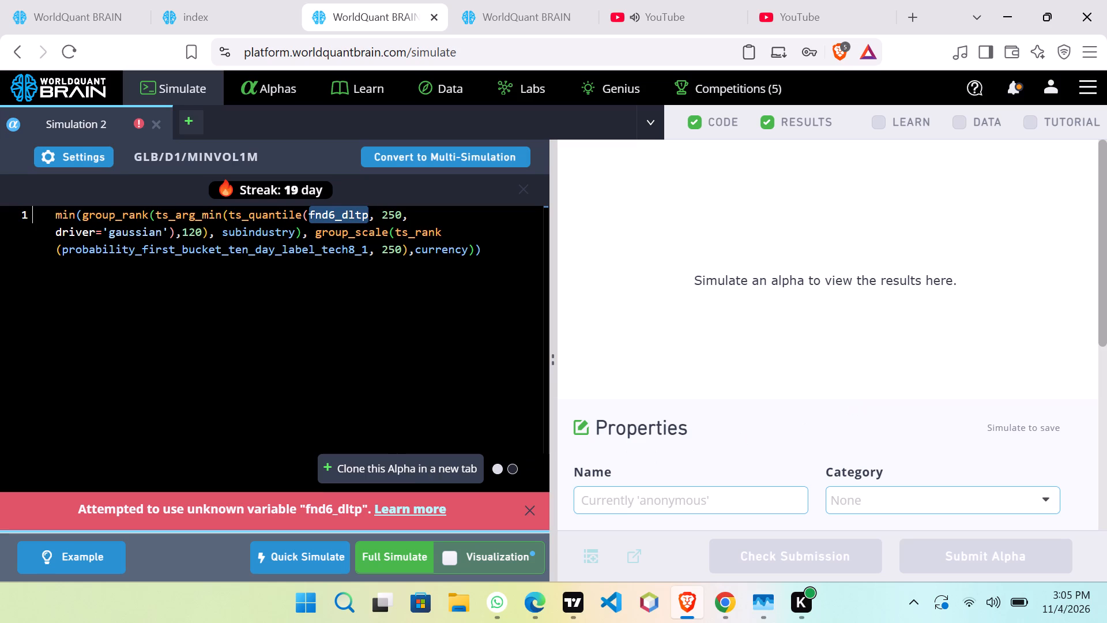
Replace fnd6_dltp inside ts_quantile with the field prefix fnd.
click(368, 219)
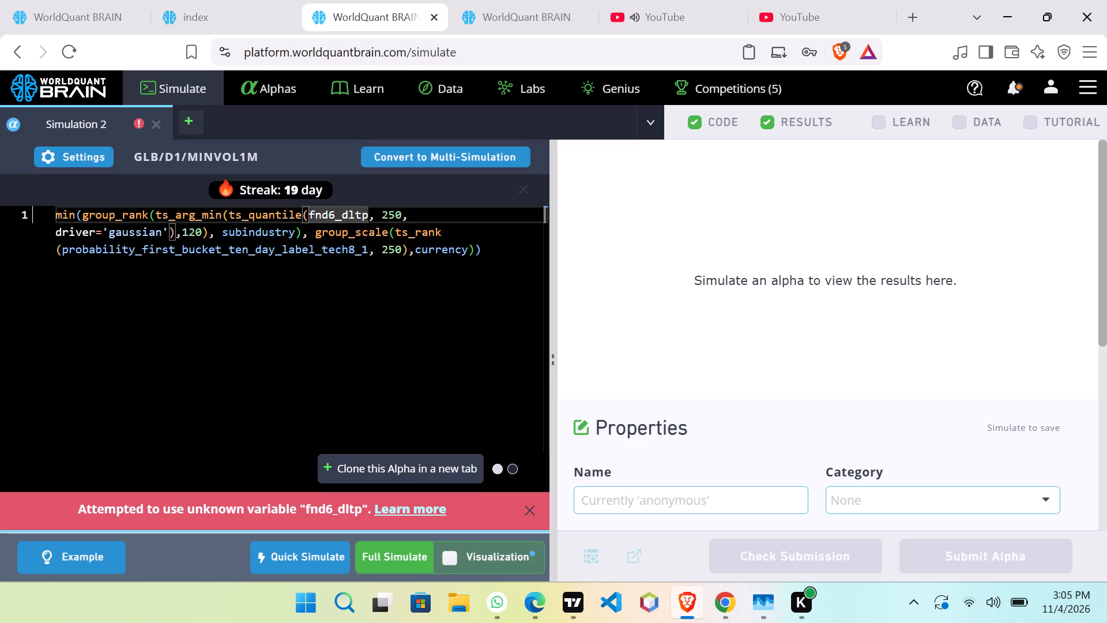
key(BackSpace)
key(BackSpace)
key(BackSpace)
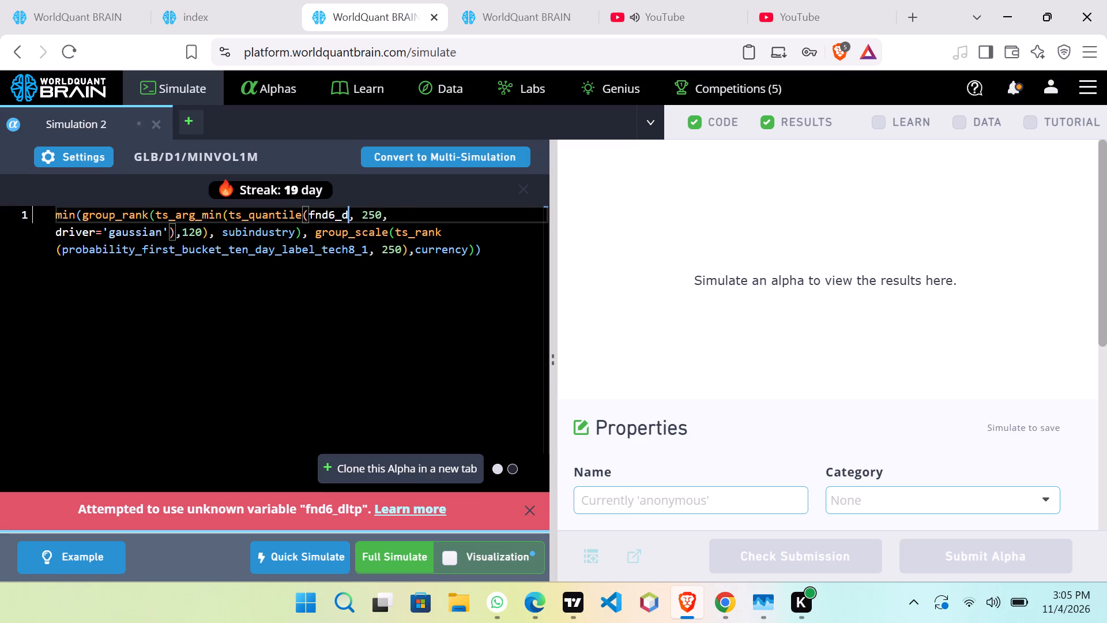
key(BackSpace)
key(BackSpace)
key(BackSpace)
key(BackSpace)
key(BackSpace)
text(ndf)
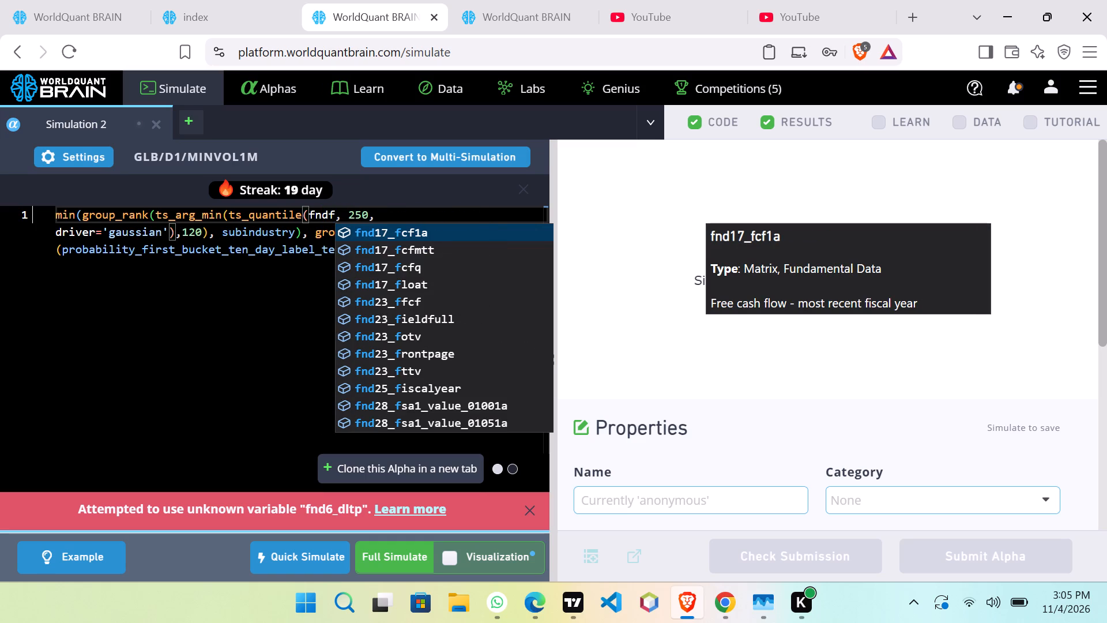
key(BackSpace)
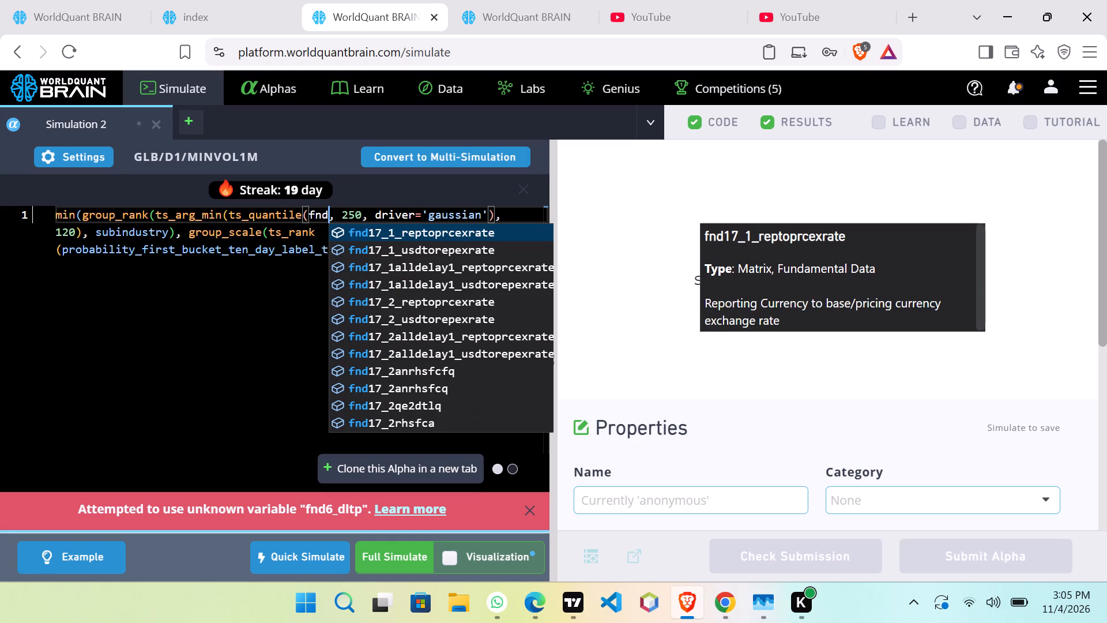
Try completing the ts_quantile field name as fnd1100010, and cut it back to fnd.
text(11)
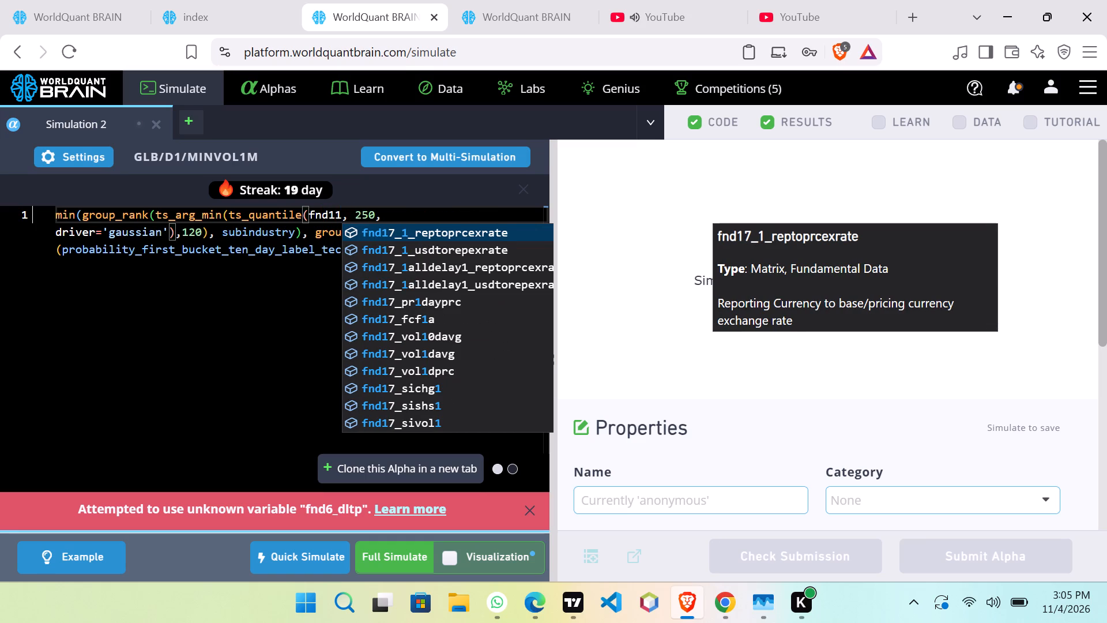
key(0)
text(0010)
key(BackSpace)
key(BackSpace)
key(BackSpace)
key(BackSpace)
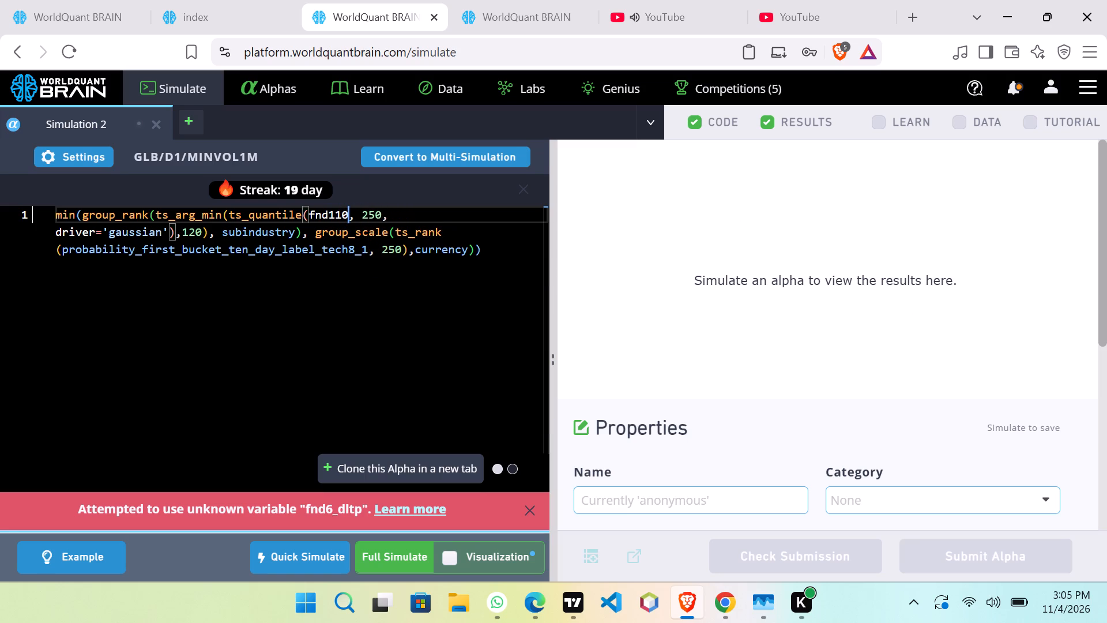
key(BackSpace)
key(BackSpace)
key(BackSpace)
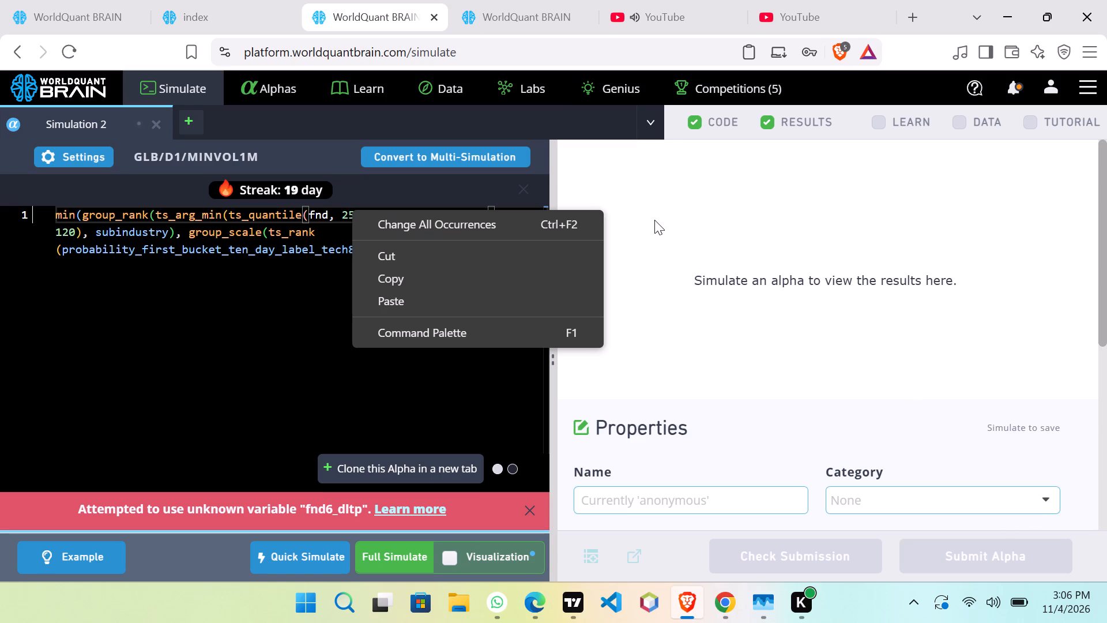
Try a full simulation of the expression with fnd as the ts_quantile input.
click(648, 185)
click(408, 550)
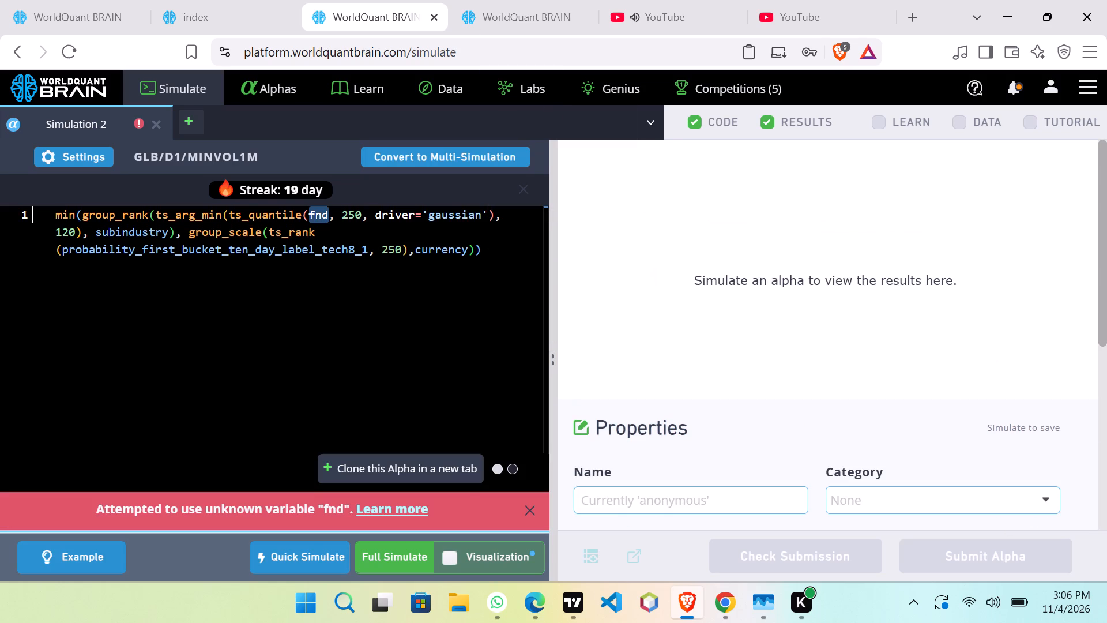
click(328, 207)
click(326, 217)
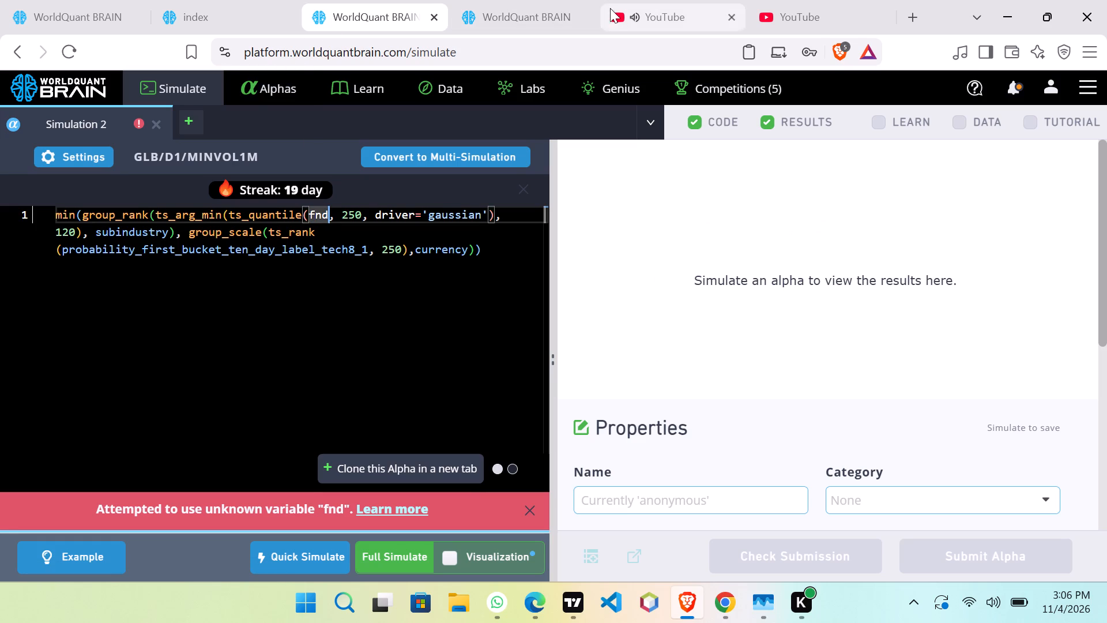
Close the index pages and surplus WorldQuant BRAIN browser tabs, leaving the site without saving, and keep the current simulation open.
click(583, 16)
click(281, 14)
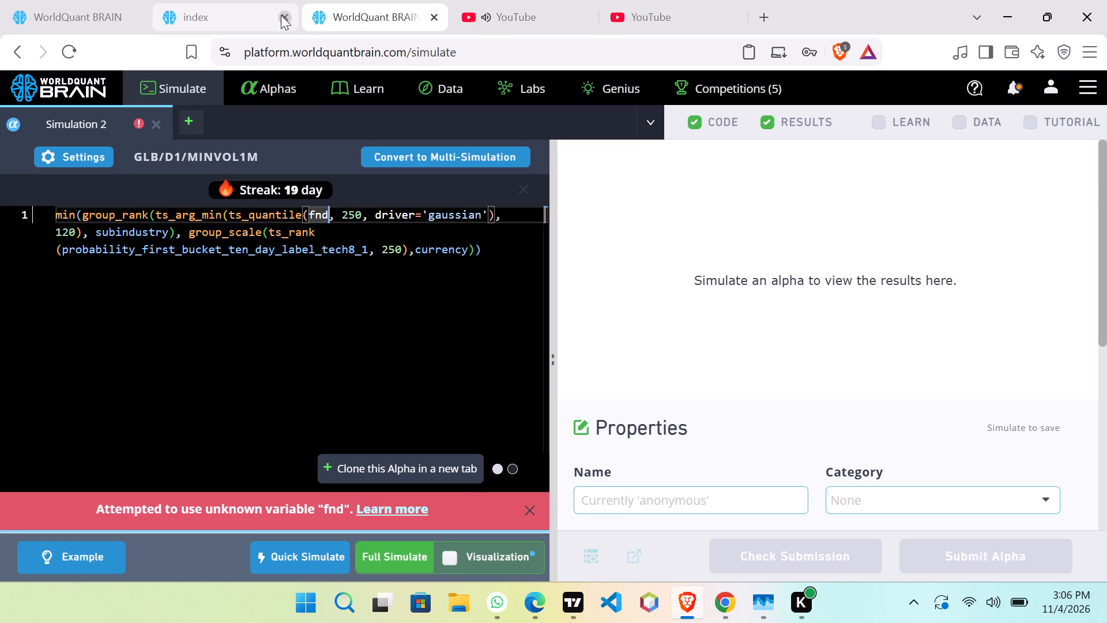
click(138, 14)
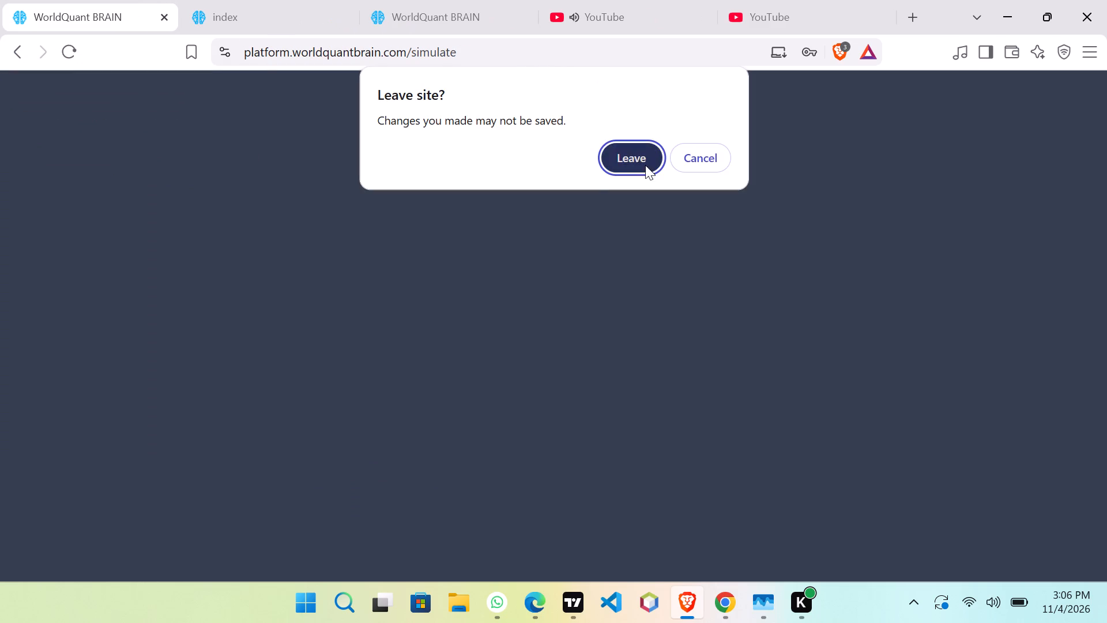
drag(638, 155, 630, 155)
click(199, 24)
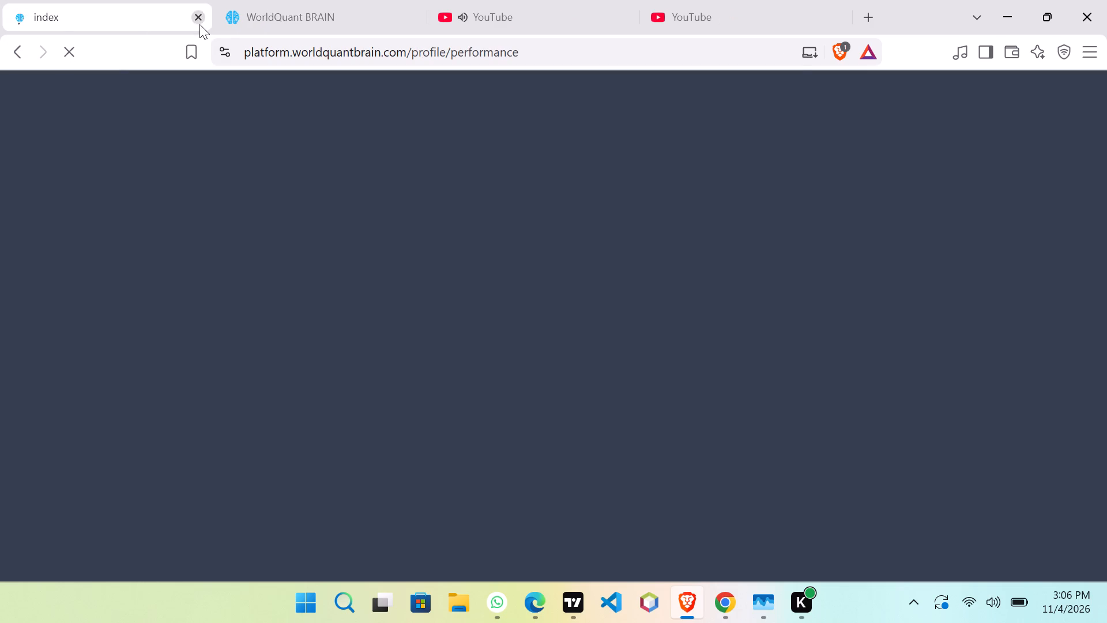
Duplicate the simulation page in a new browser tab and dismiss the Research Consultant pop-up.
right_click(134, 12)
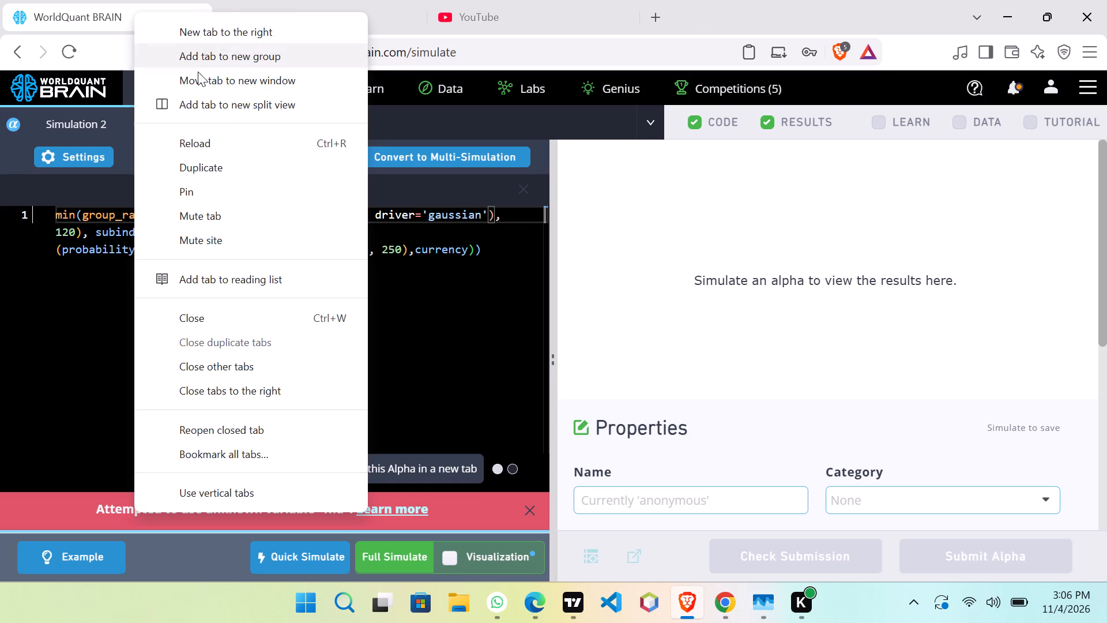
click(210, 169)
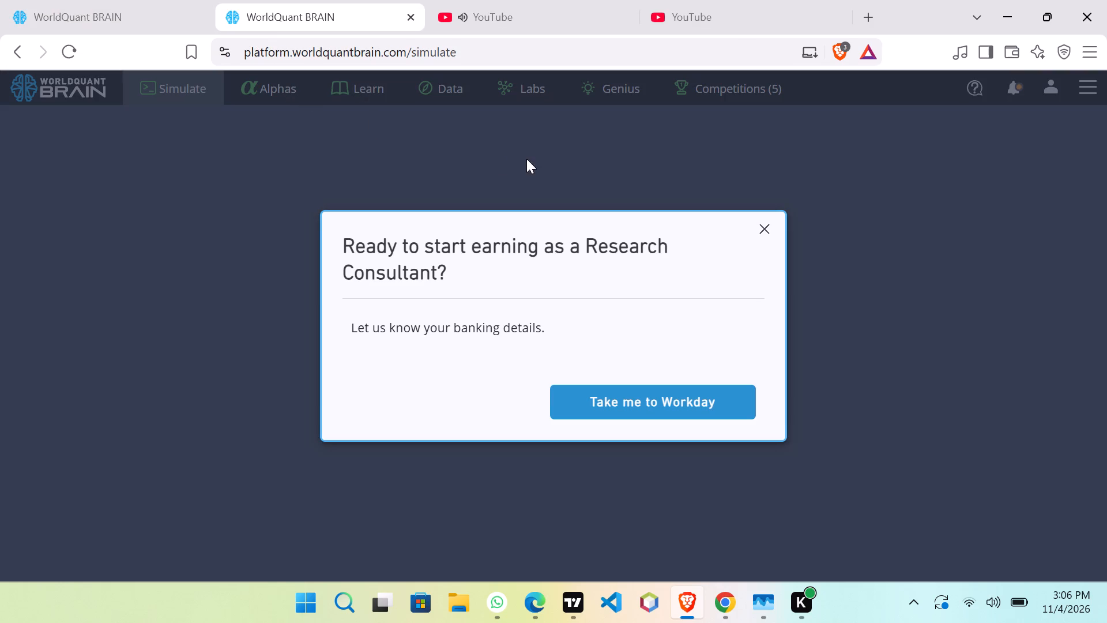
click(769, 227)
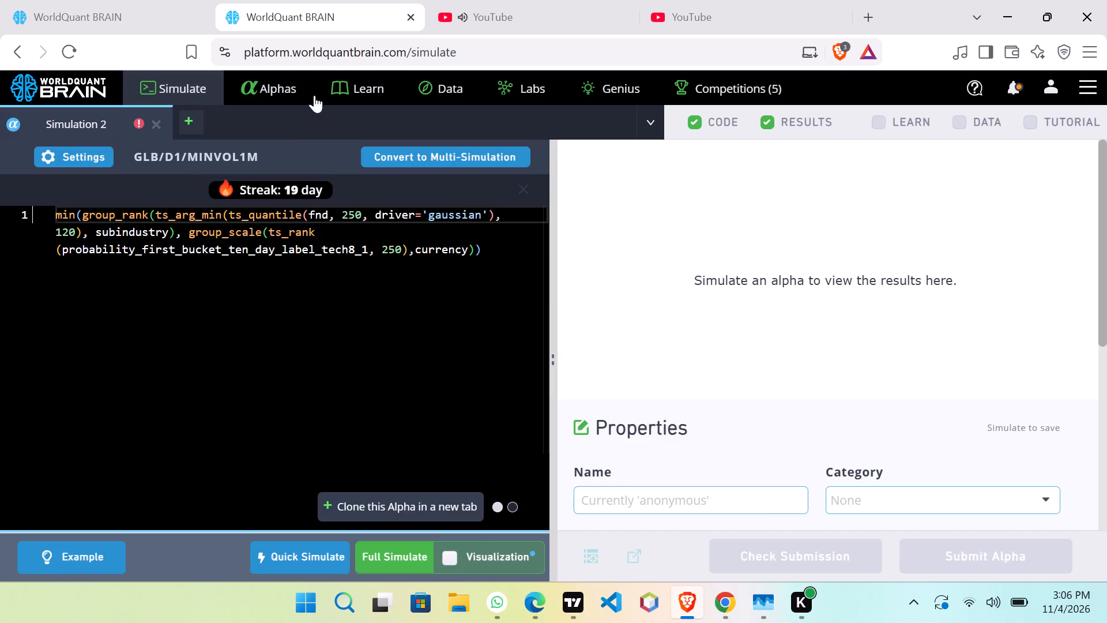
List the submitted alphas and open the details of the regular alpha kqNjjp06.
click(292, 86)
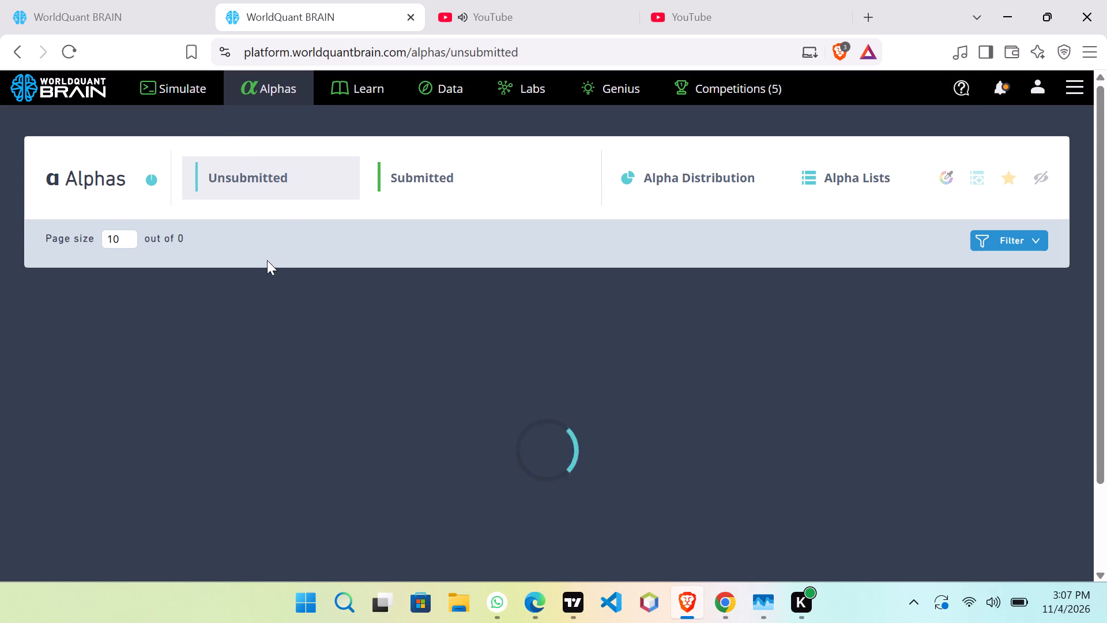
click(445, 181)
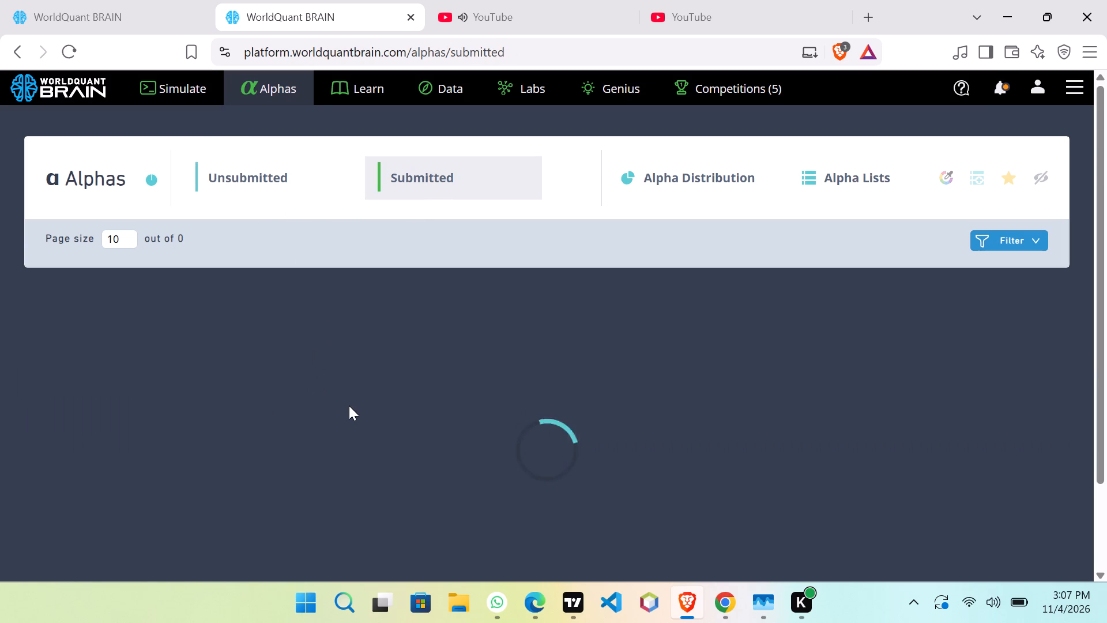
scroll(338, 436, down, 1)
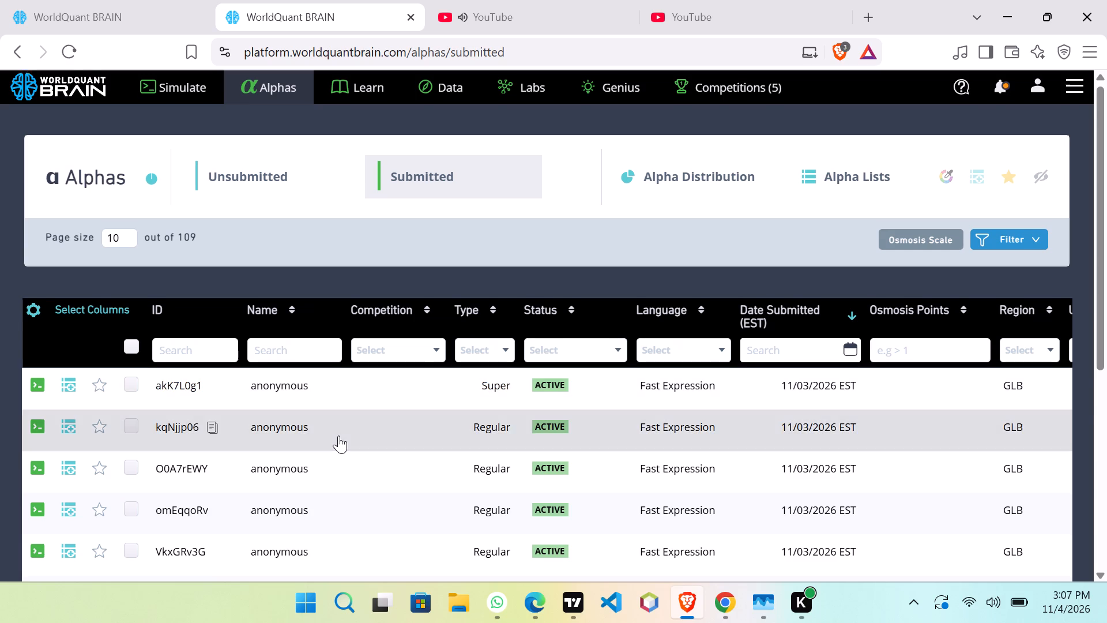
click(360, 353)
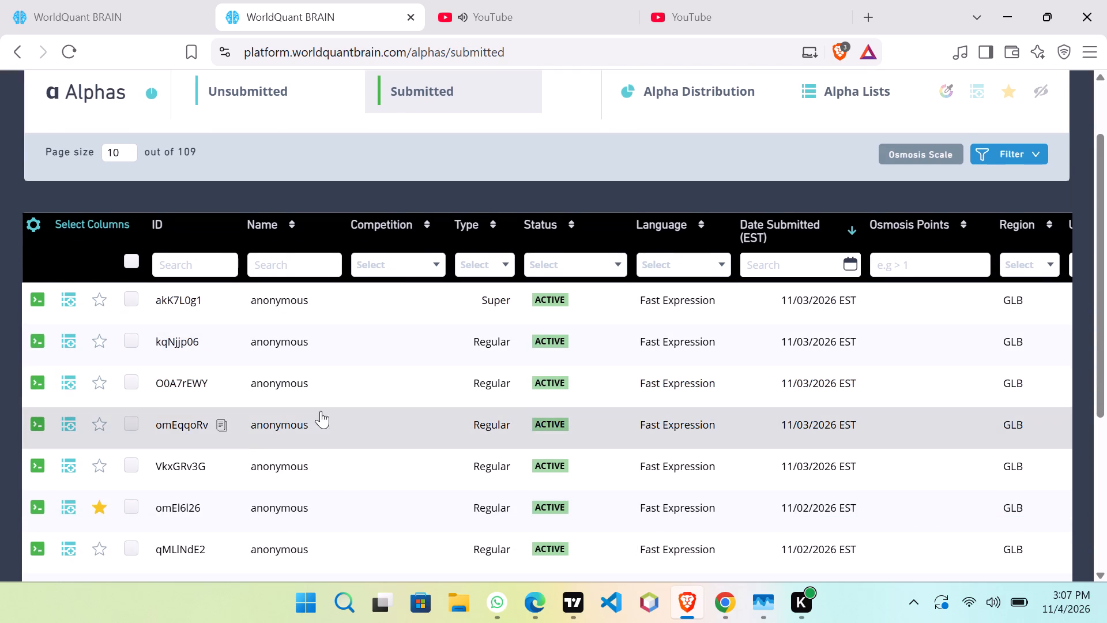
click(272, 340)
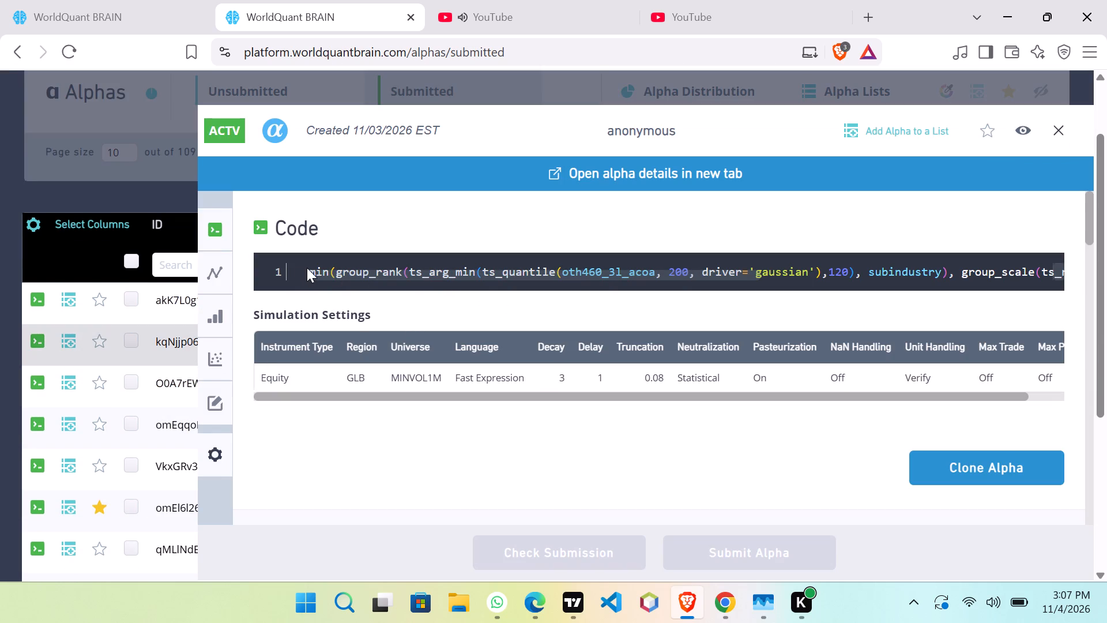
Copy the submitted alpha's full expression and replace the whole expression in Simulation 2 with it.
drag(309, 267, 483, 276)
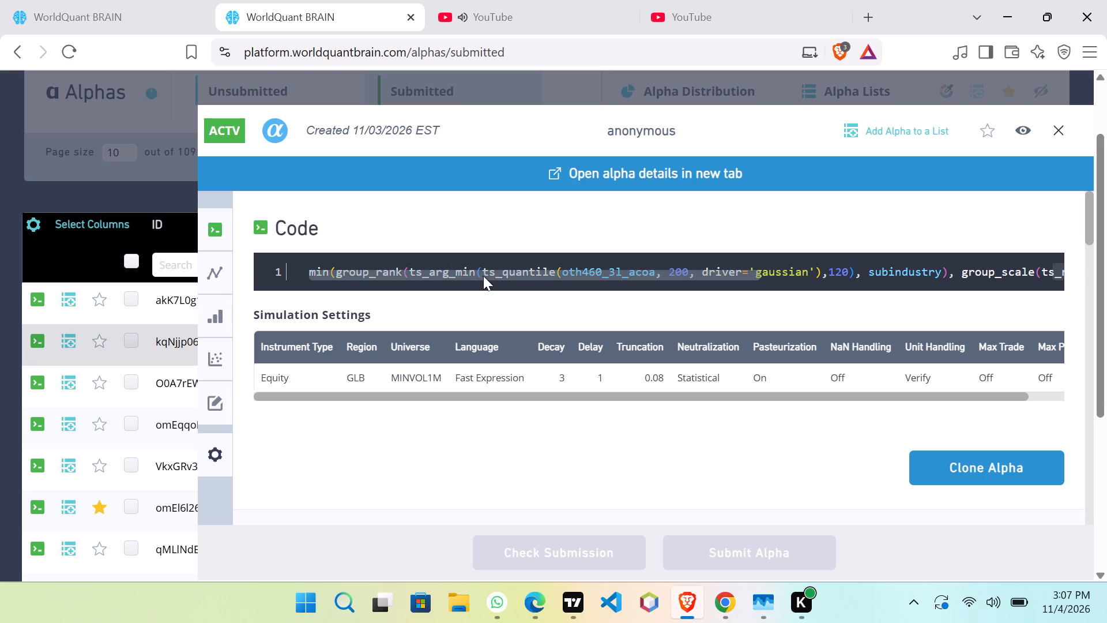
drag(483, 276, 624, 291)
drag(311, 265, 680, 274)
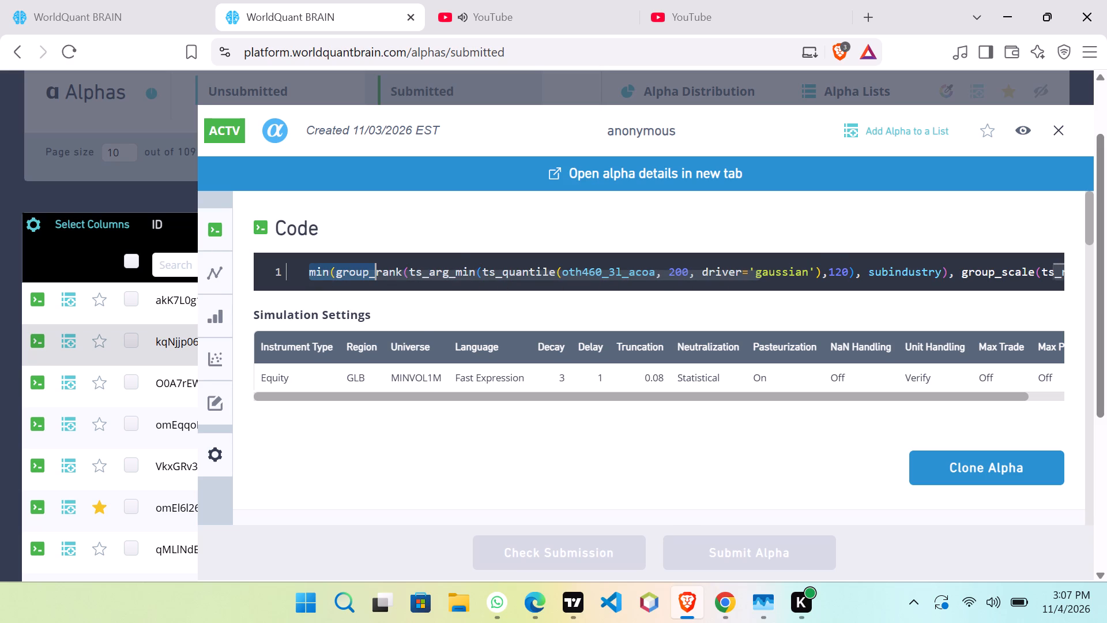
drag(680, 274, 680, 274)
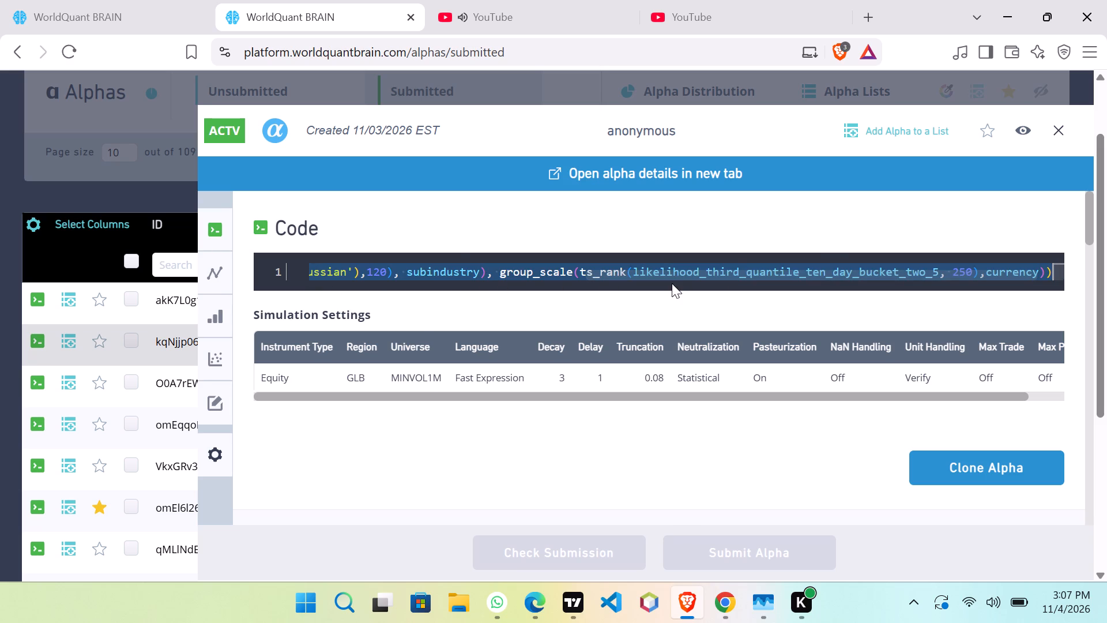
key(ctrl+c)
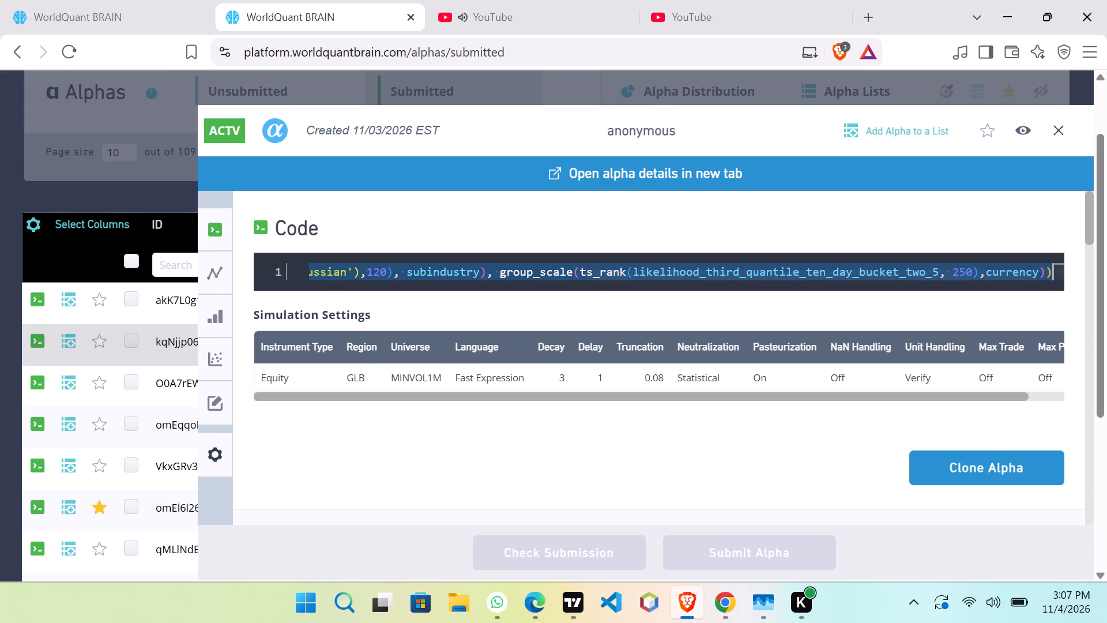
click(131, 9)
drag(481, 269, 447, 259)
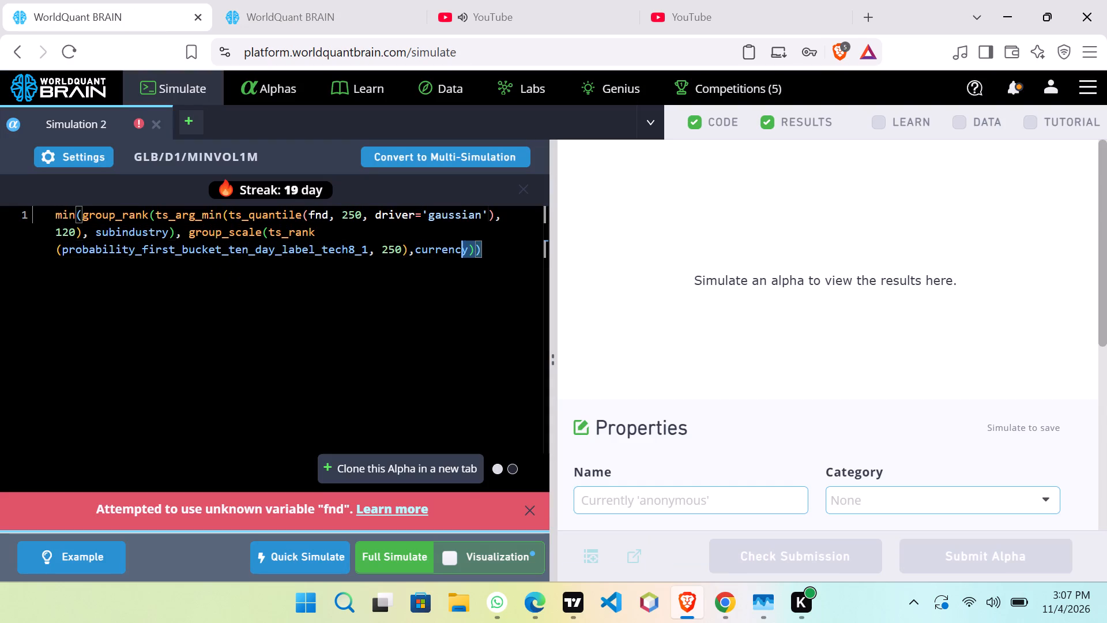
drag(447, 259, 48, 209)
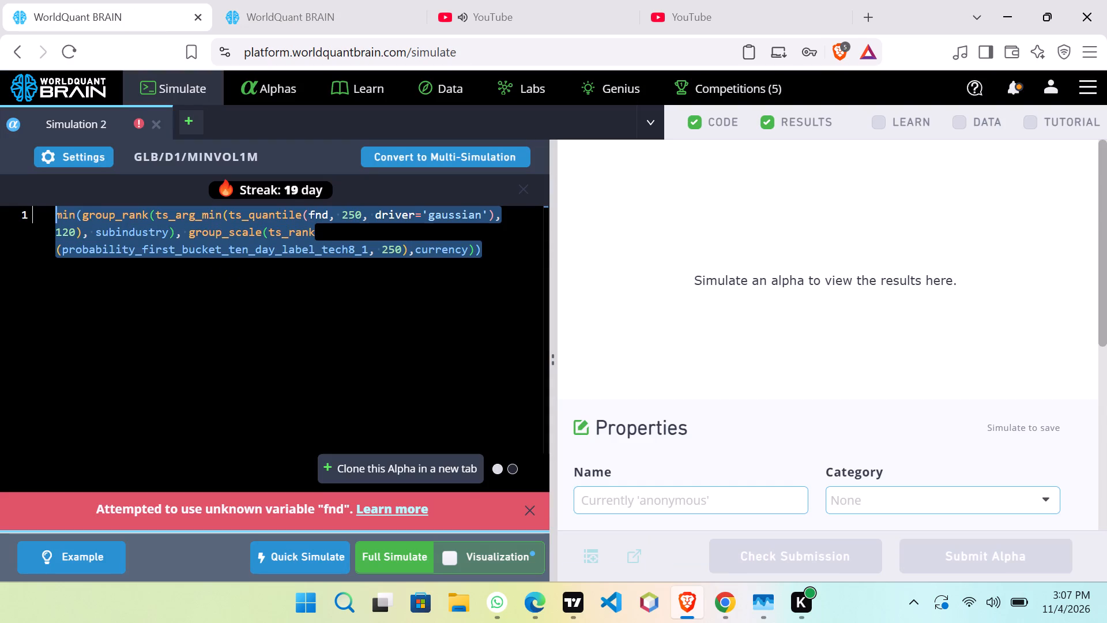
key(ctrl+v)
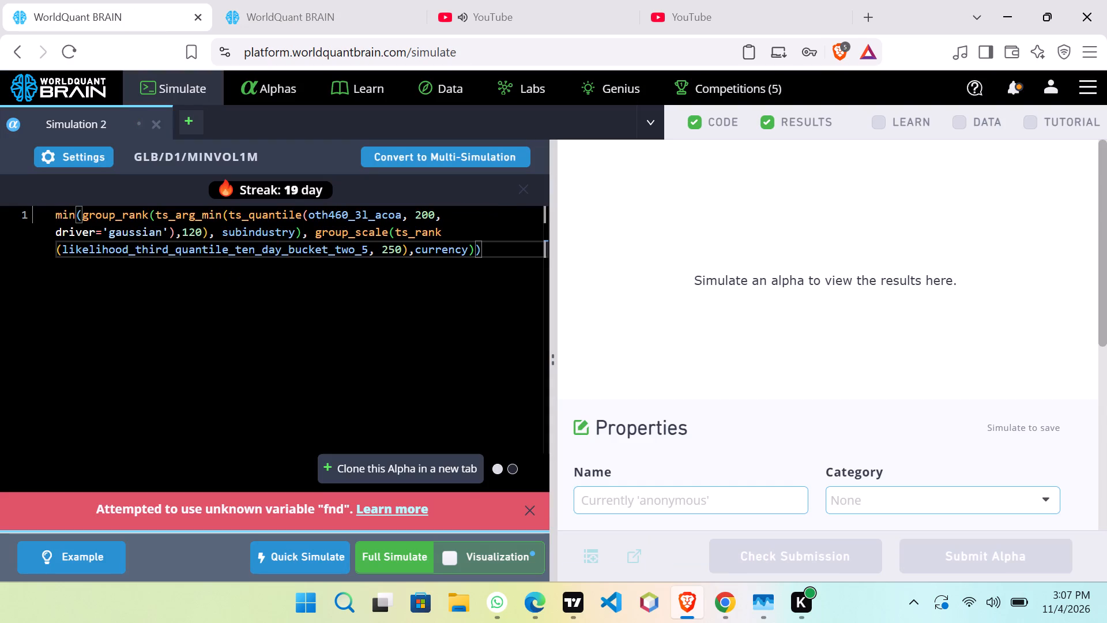
Change the group_rank grouping from subindustry to industry in the expression.
click(241, 234)
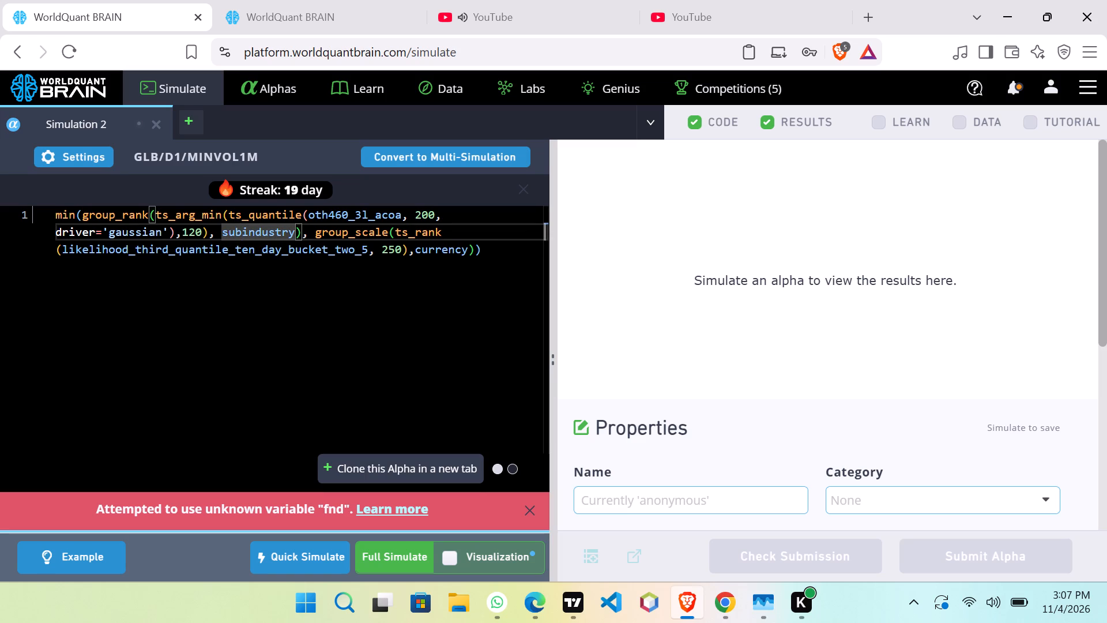
key(BackSpace)
key(BackSpace)
key(BackSpace)
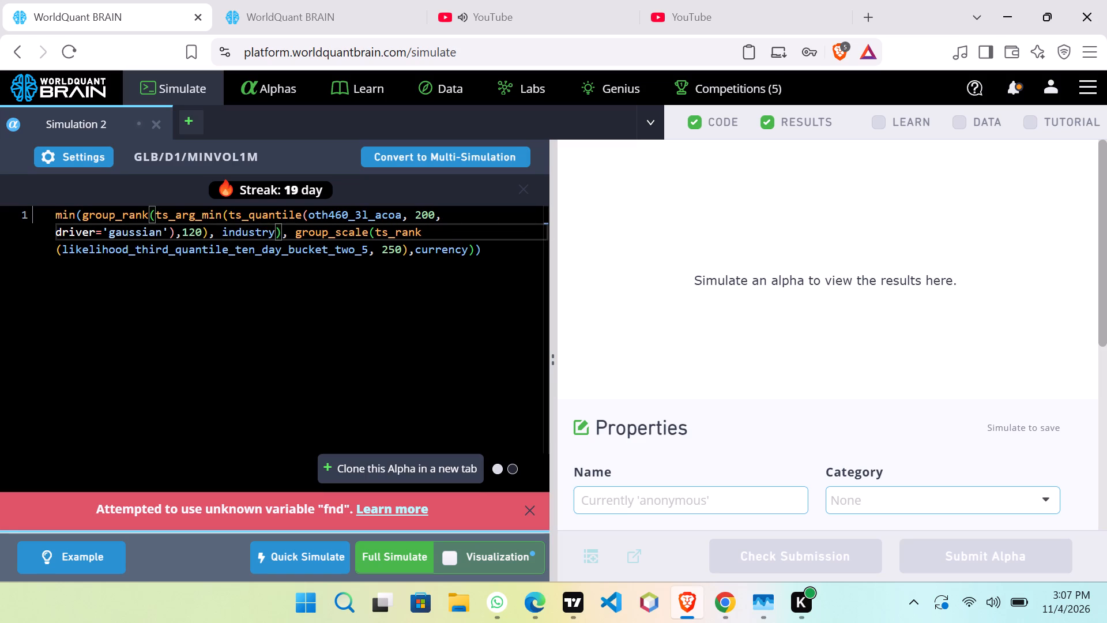
click(269, 341)
click(270, 341)
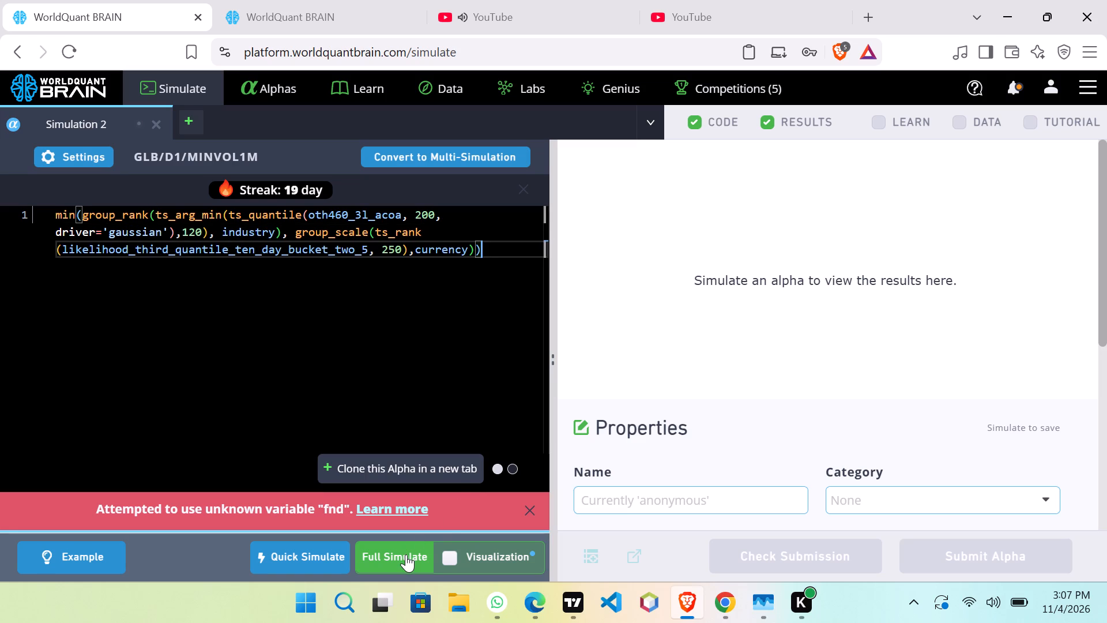
Start a full simulation of the industry version and clone the alpha into a new simulation.
click(406, 554)
click(394, 506)
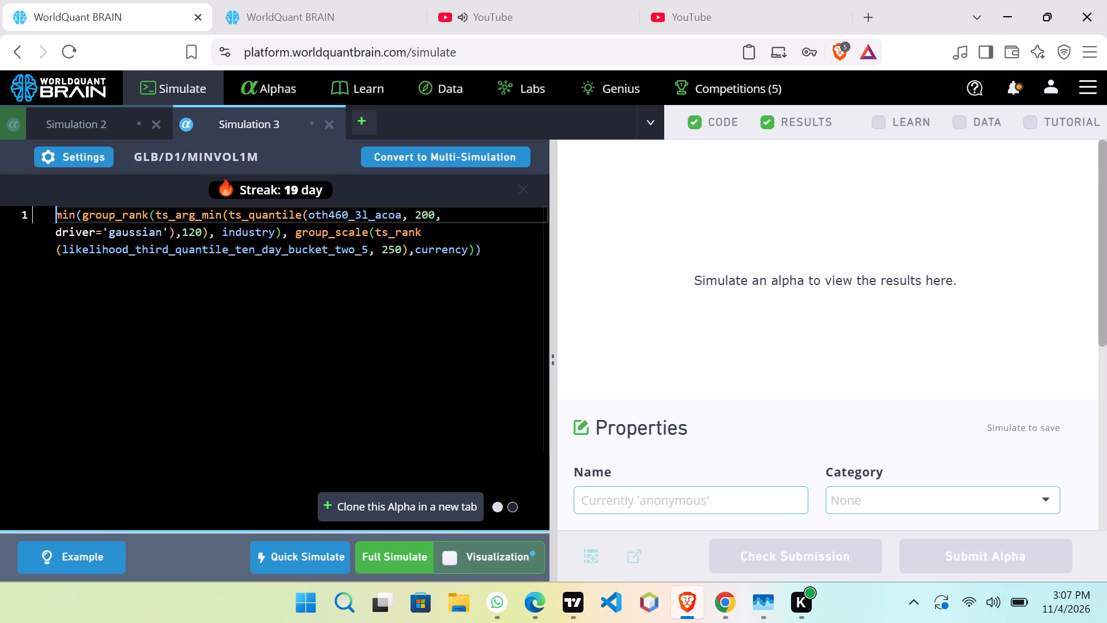
Set the decay to 1 in the Simulation 3 settings and apply them.
click(93, 163)
click(362, 408)
scroll(362, 408, down, 2)
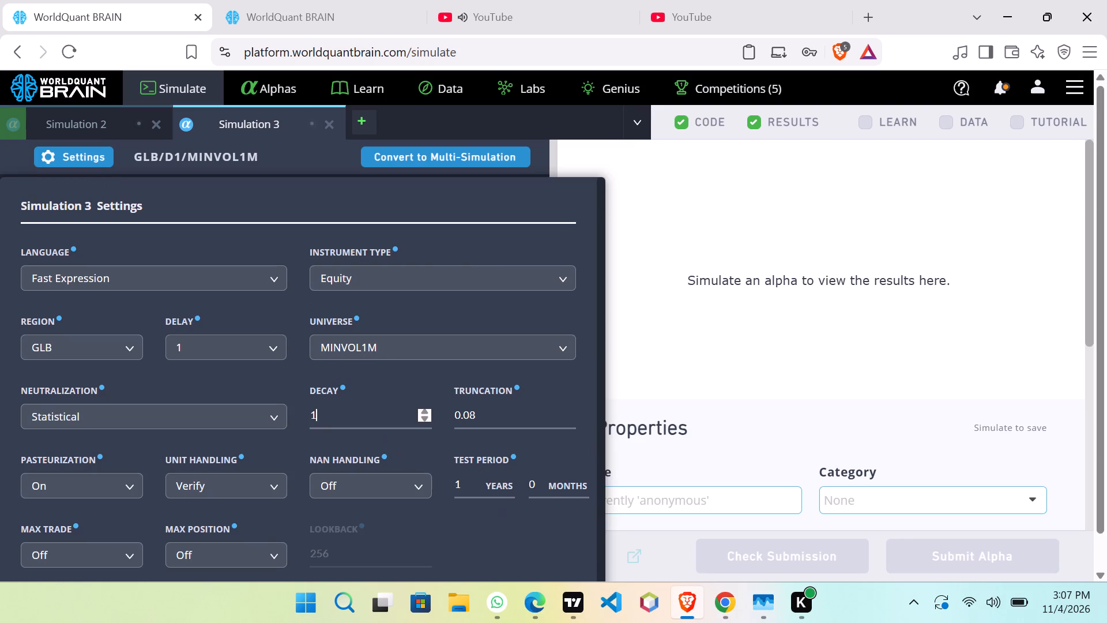
scroll(485, 533, down, 6)
scroll(485, 535, up, 1)
scroll(485, 535, down, 1)
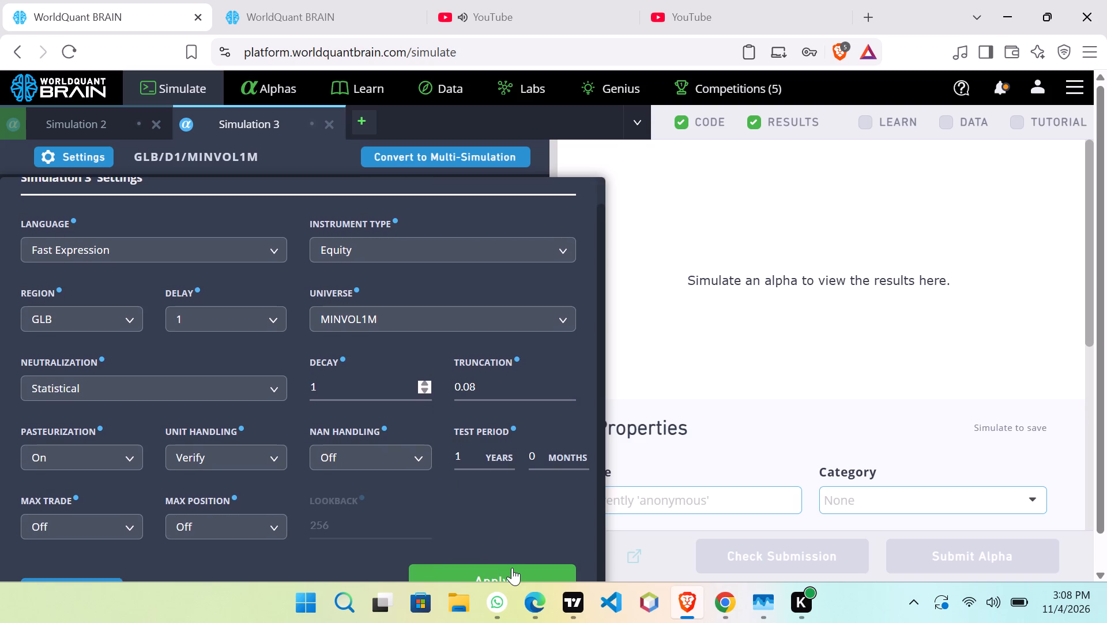
click(512, 569)
click(453, 569)
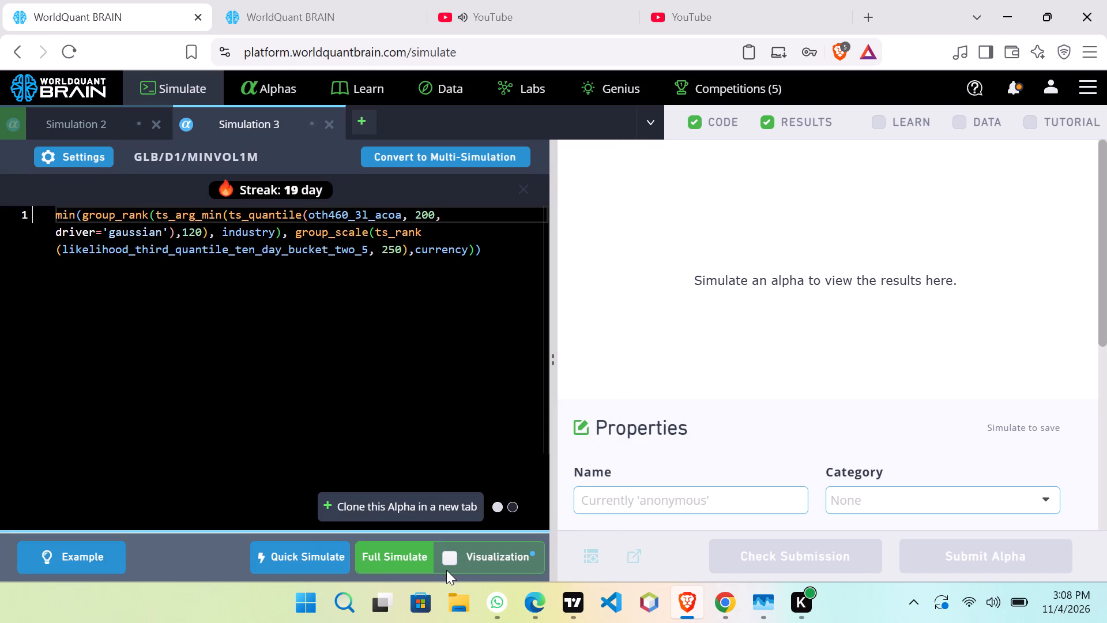
Start a full simulation of Simulation 3 and clone its alpha into another new simulation.
click(400, 564)
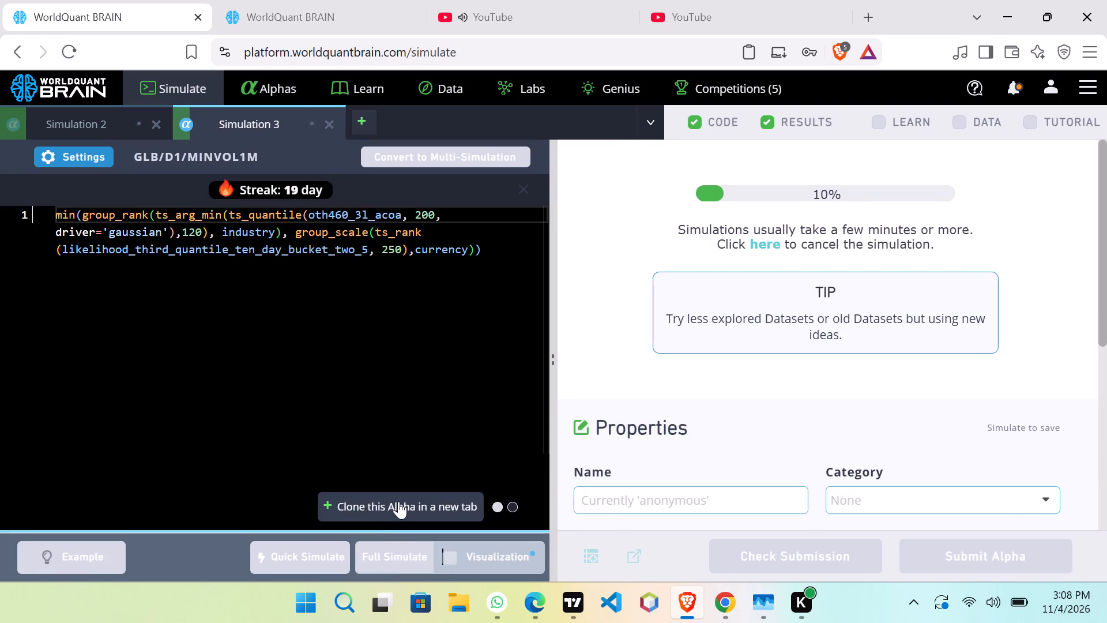
click(400, 500)
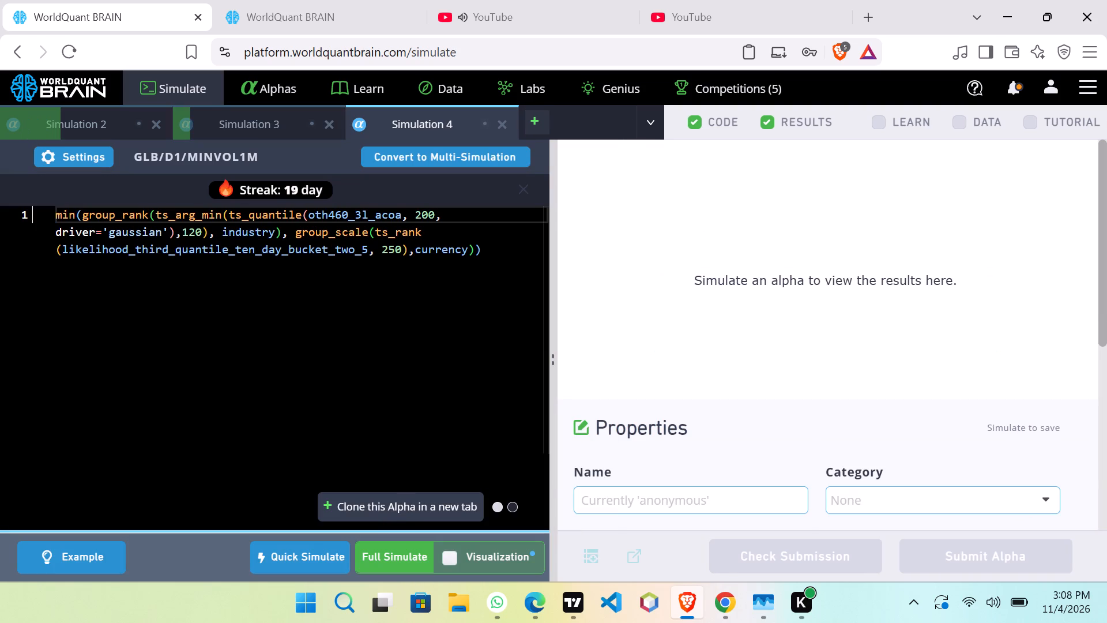
Duplicate the submitted alphas page in a new browser tab and dismiss the pop-up.
click(284, 17)
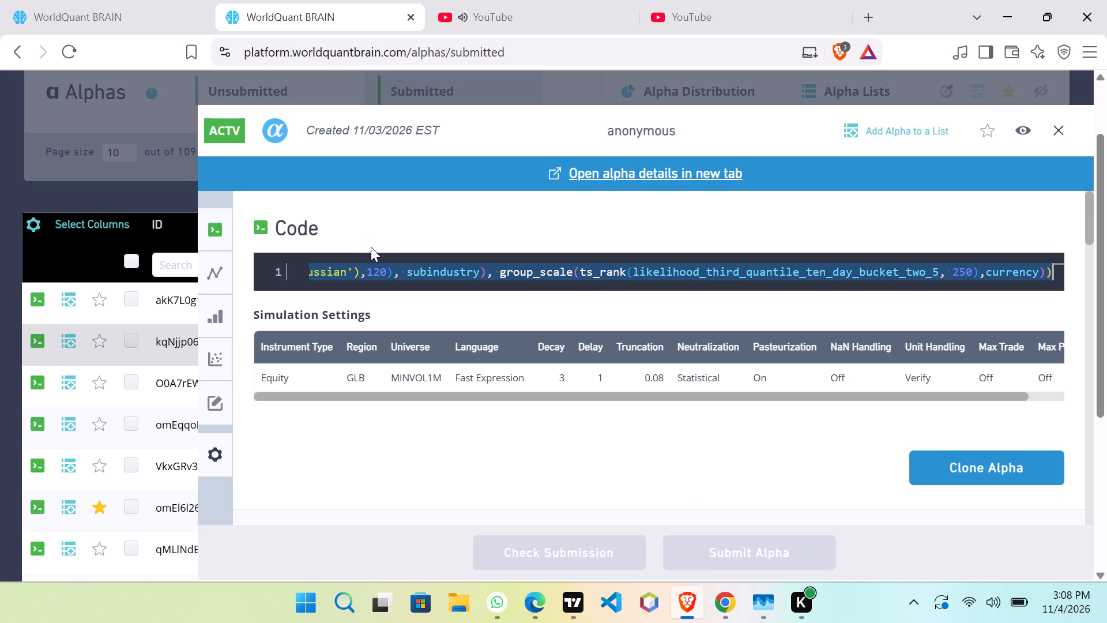
right_click(349, 18)
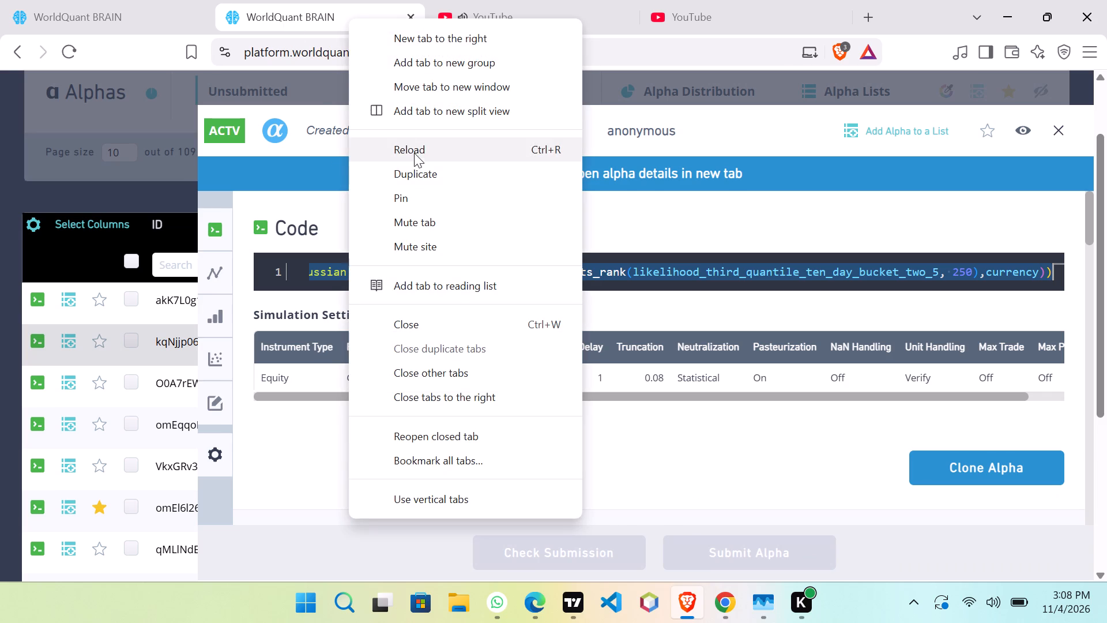
click(416, 176)
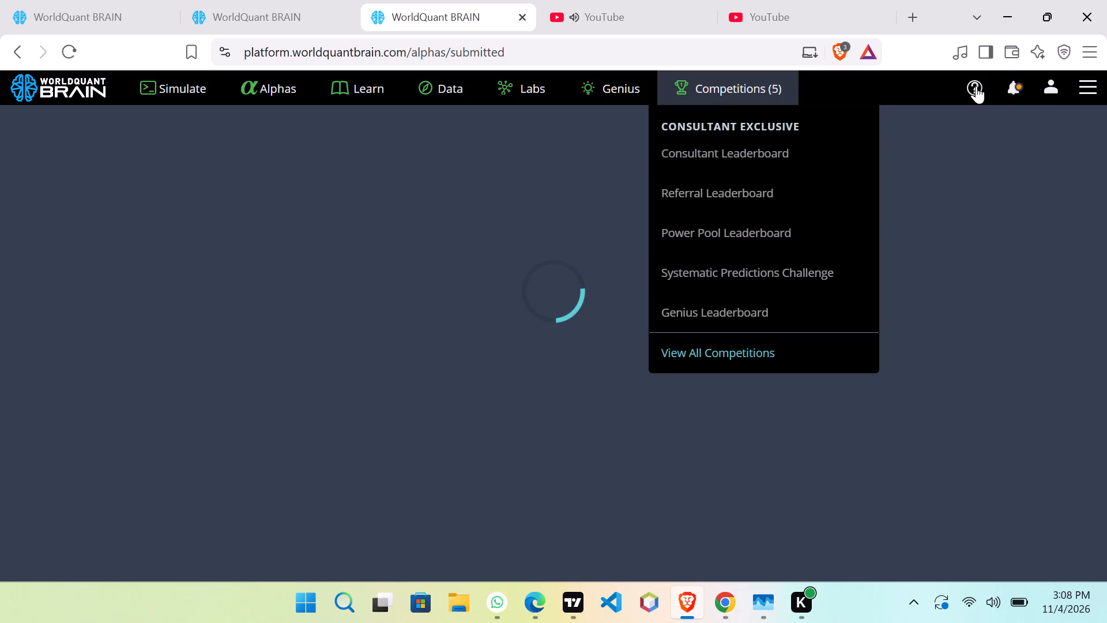
click(767, 230)
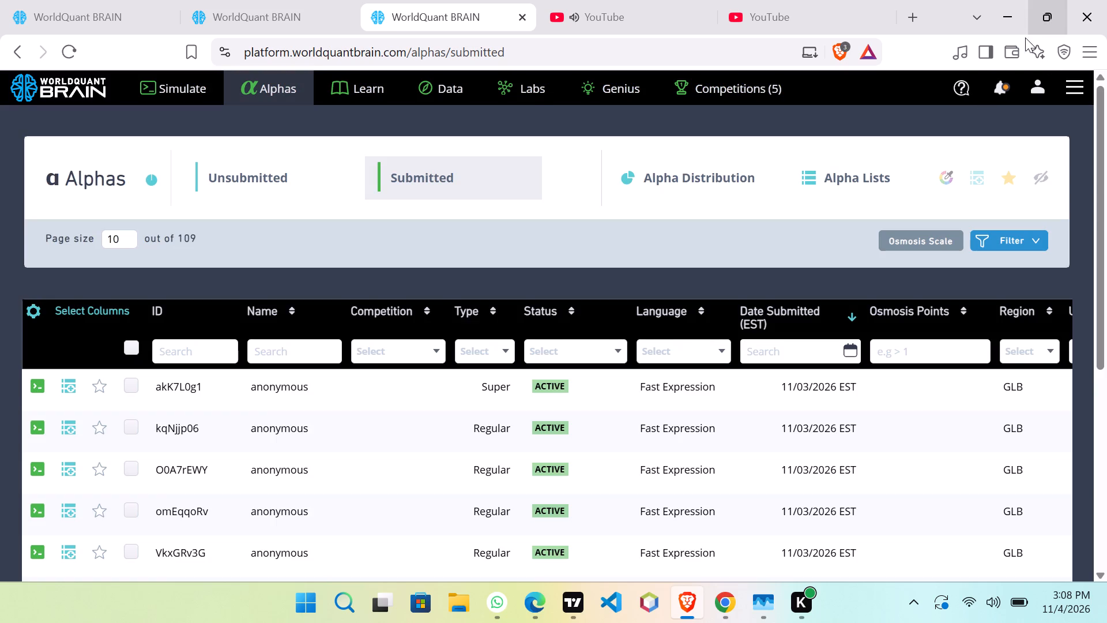
Open the full message list and look through the announcements to the GLB/D1 Power Pool Nov'26 theme's requirements and recommended datasets.
click(1008, 85)
click(1035, 88)
click(1037, 87)
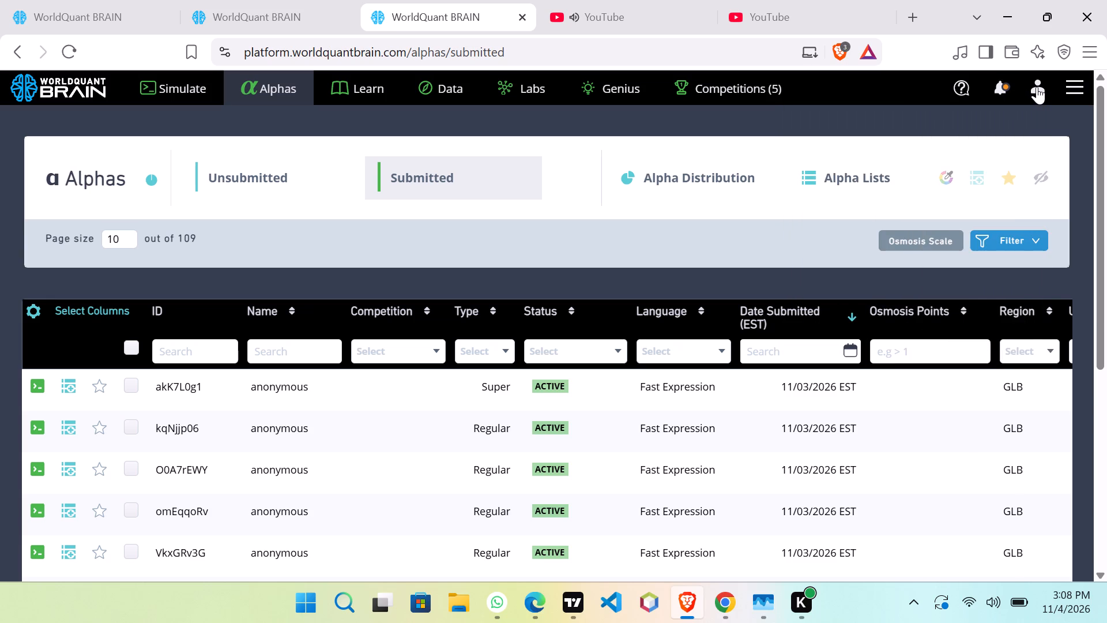
click(1037, 87)
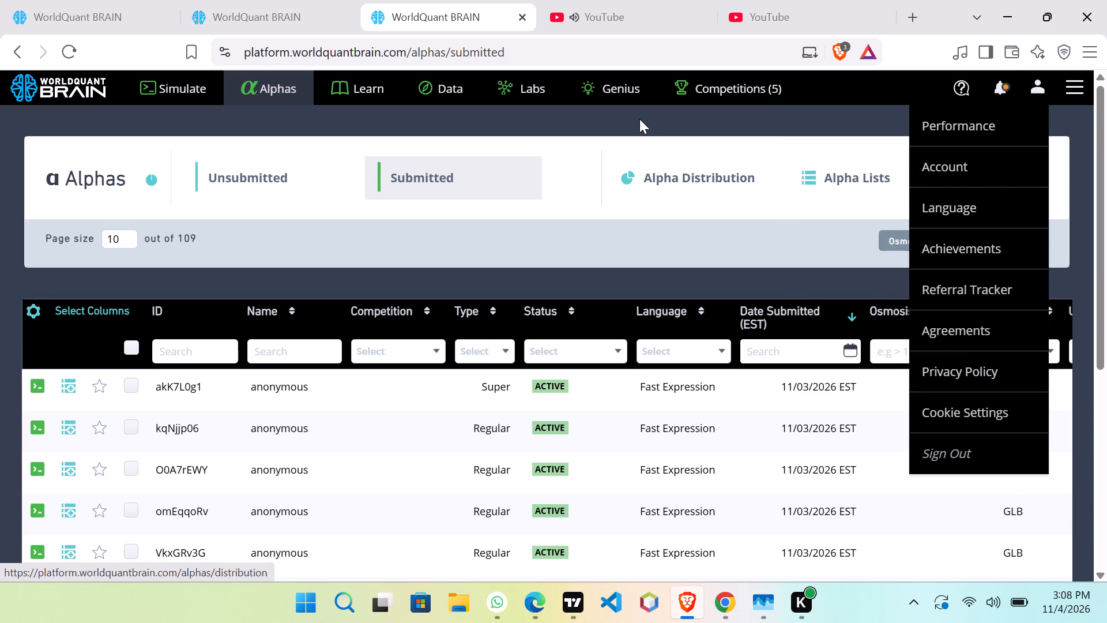
click(993, 87)
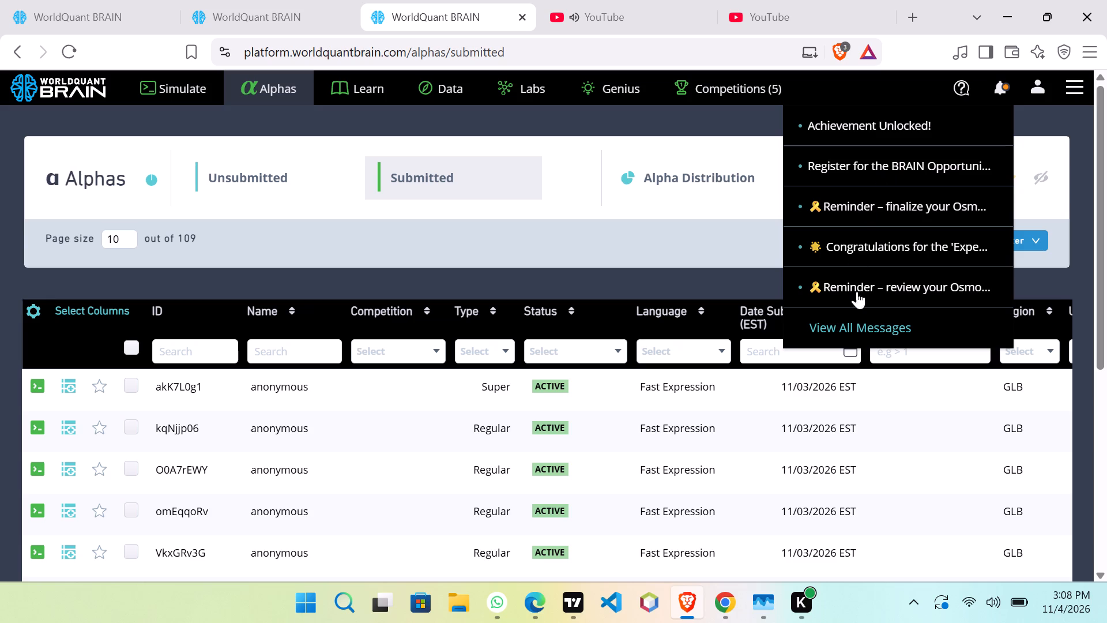
click(861, 327)
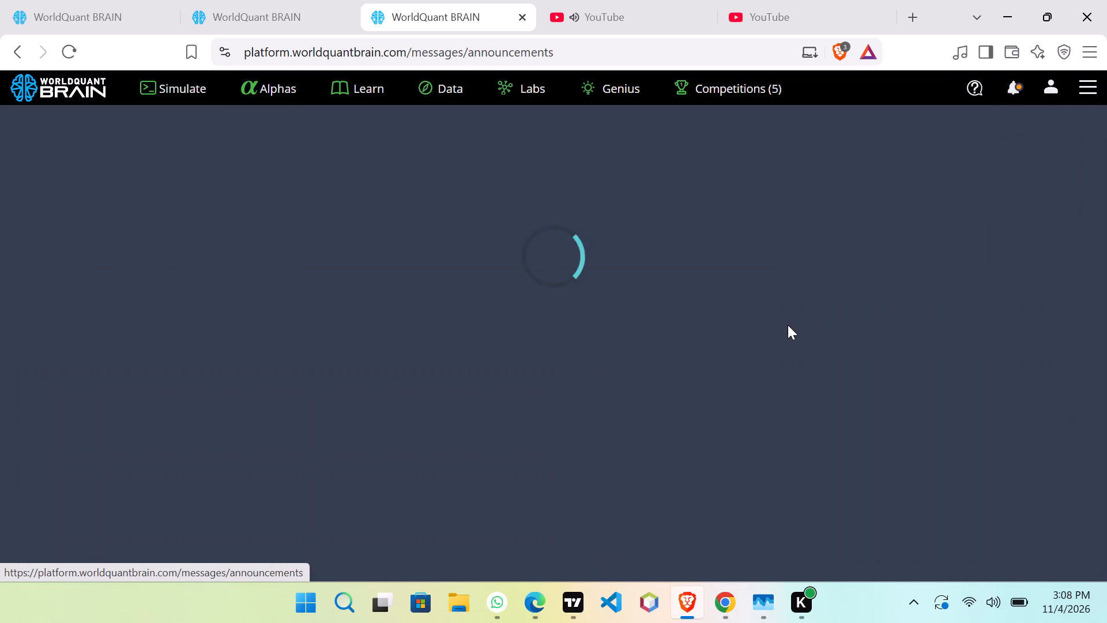
click(284, 187)
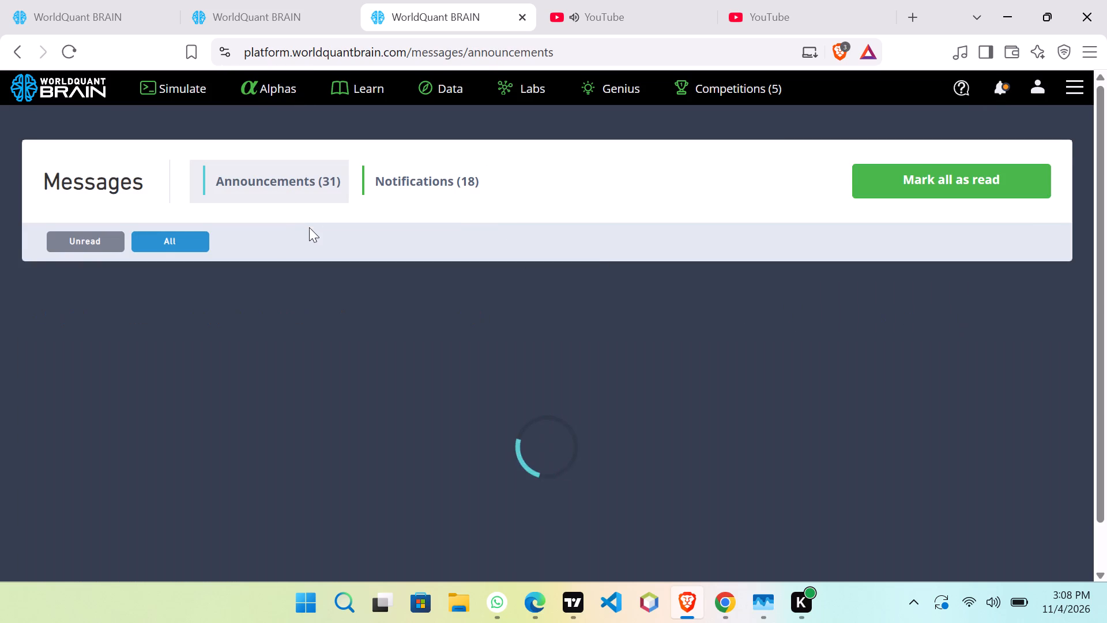
scroll(309, 231, down, 14)
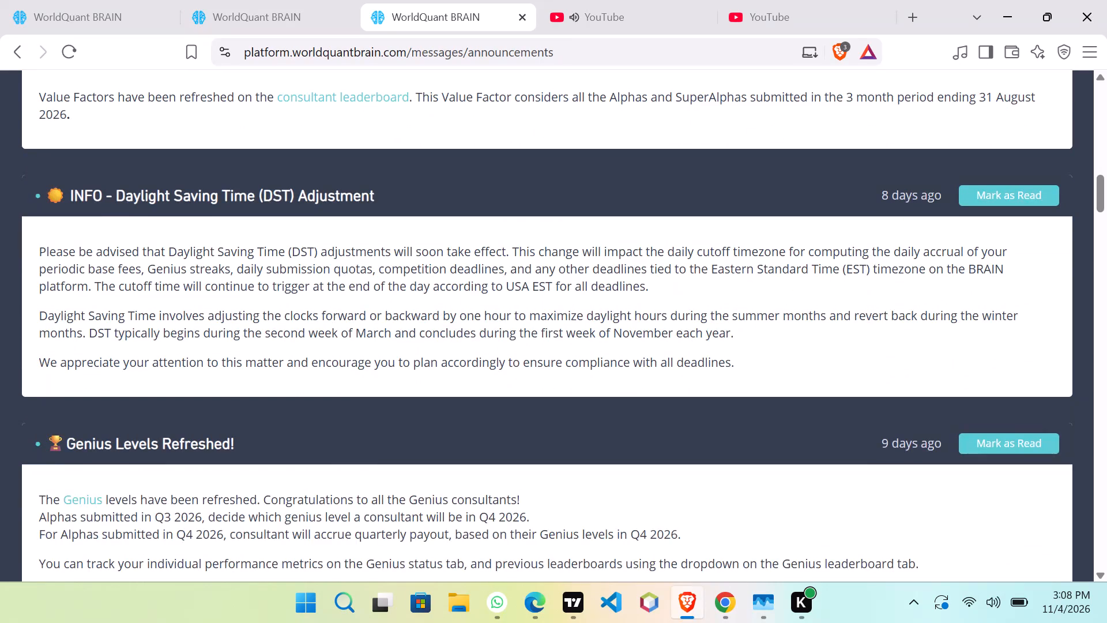
scroll(330, 376, down, 7)
scroll(355, 343, up, 1)
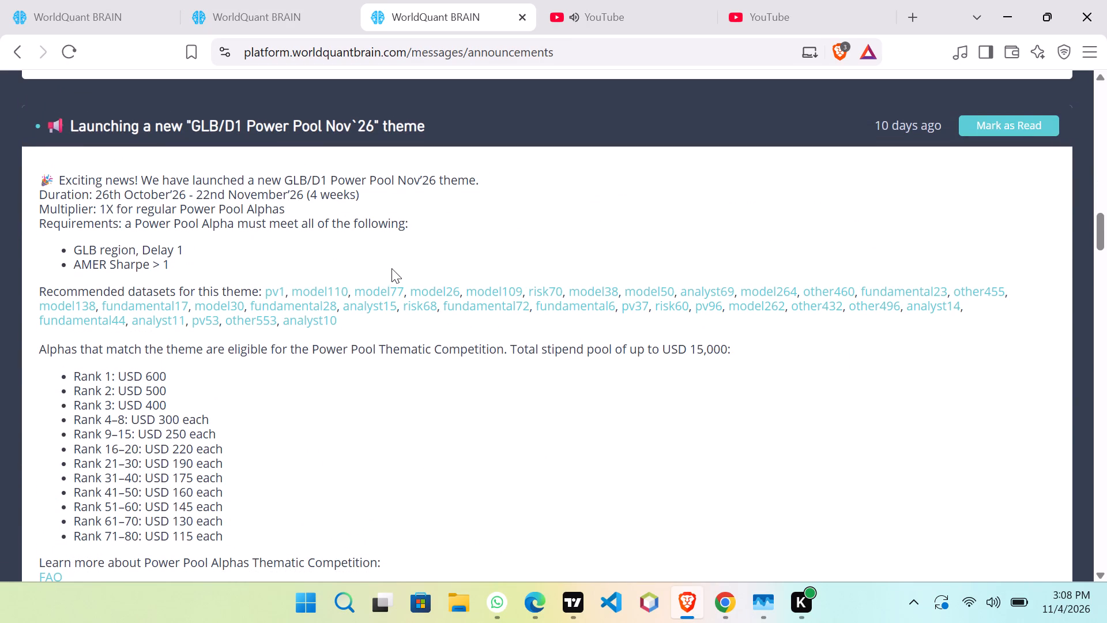
Return to Simulation 4 and replace the oth460_3l_acoa field in ts_quantile with mdl262_capital_otlo_predict.
click(242, 21)
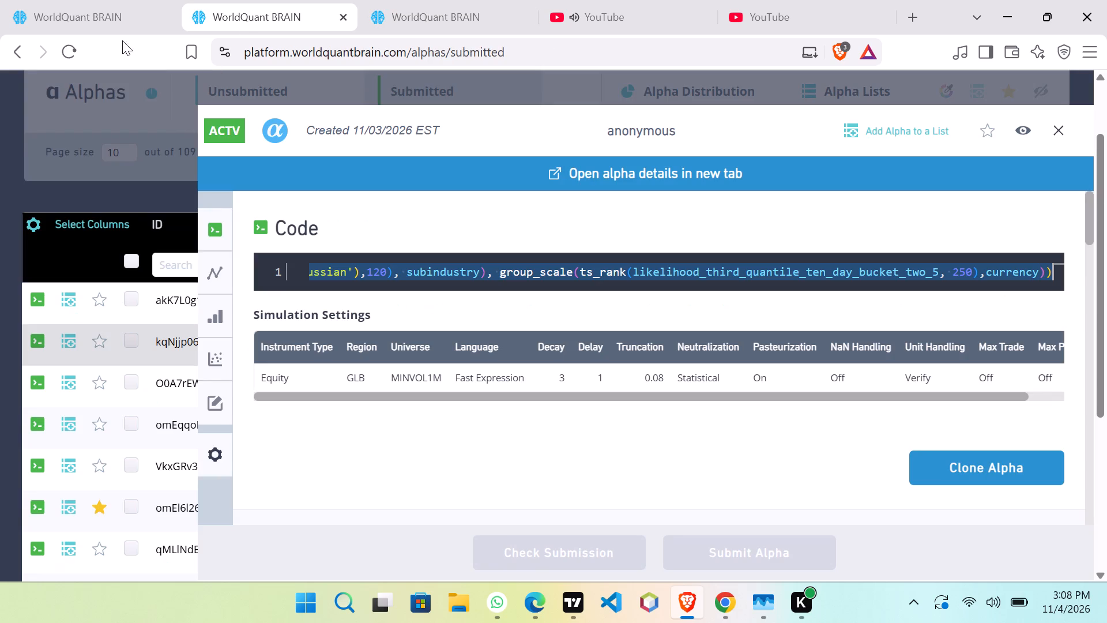
click(127, 26)
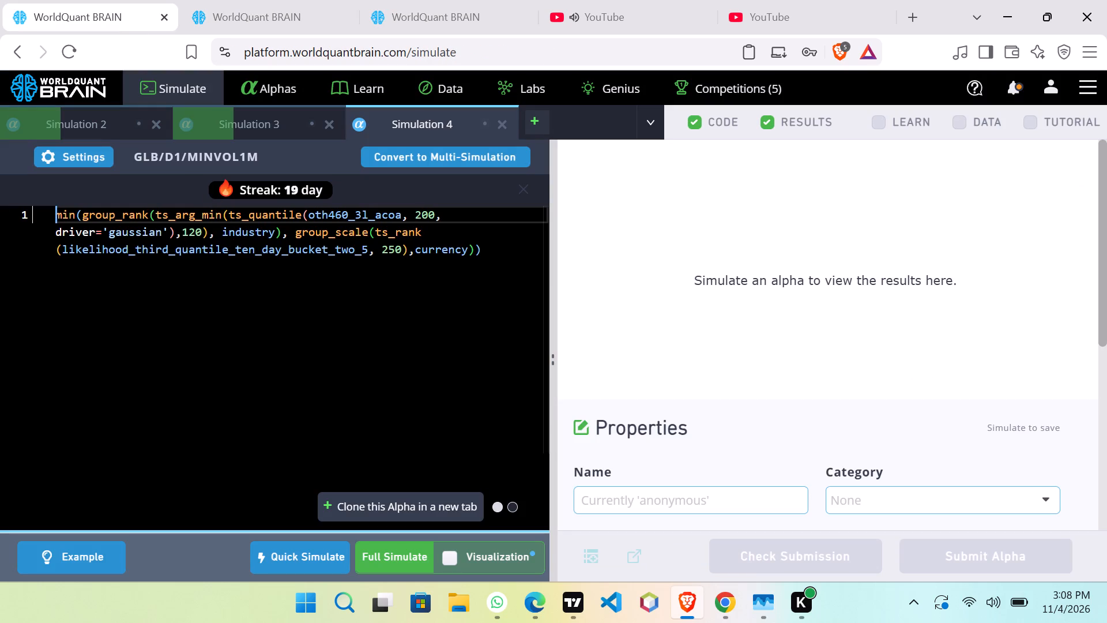
click(401, 216)
key(BackSpace)
key(BackSpace)
key(BackSpace)
key(BackSpace)
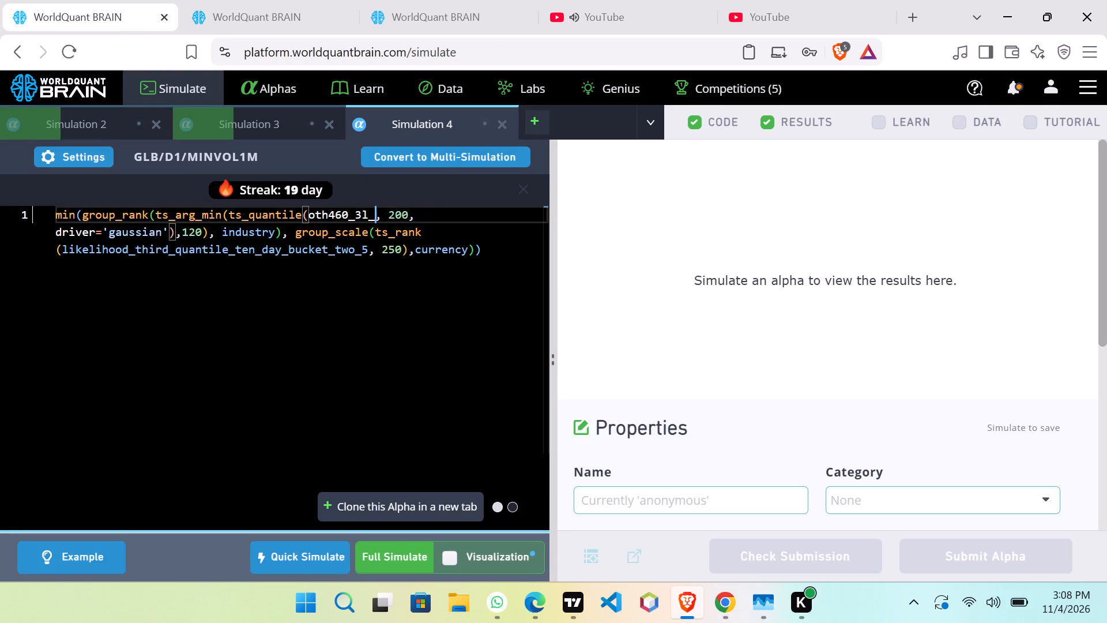
key(BackSpace)
key(BackSpace)
key(BackSpace)
key(BackSpace)
key(BackSpace)
key(BackSpace)
key(BackSpace)
key(BackSpace)
key(BackSpace)
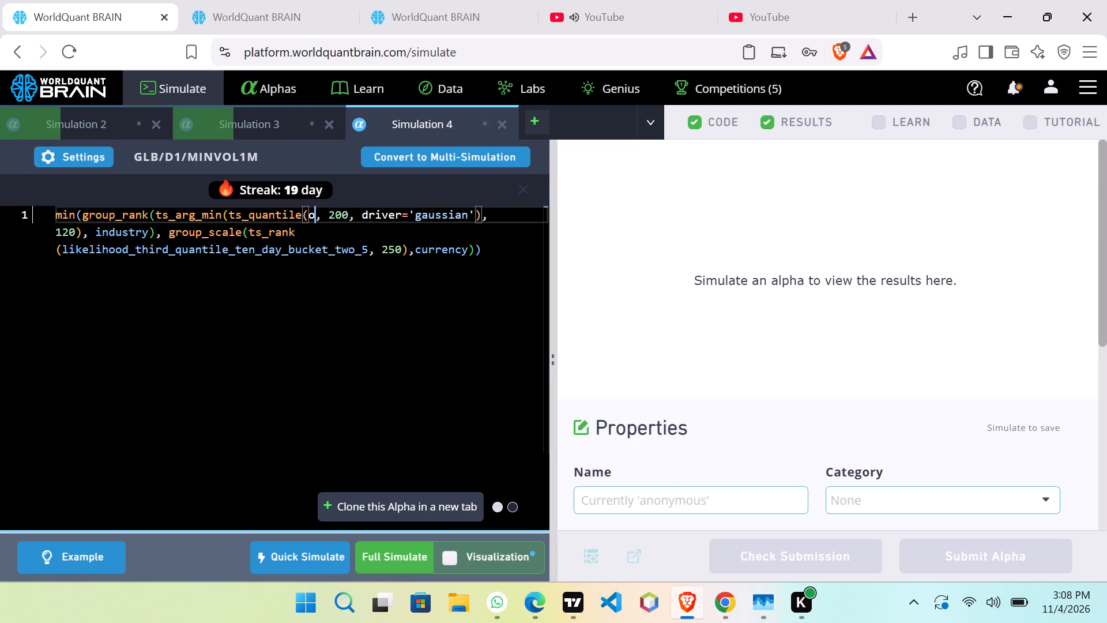
key(BackSpace)
key(m)
key(d)
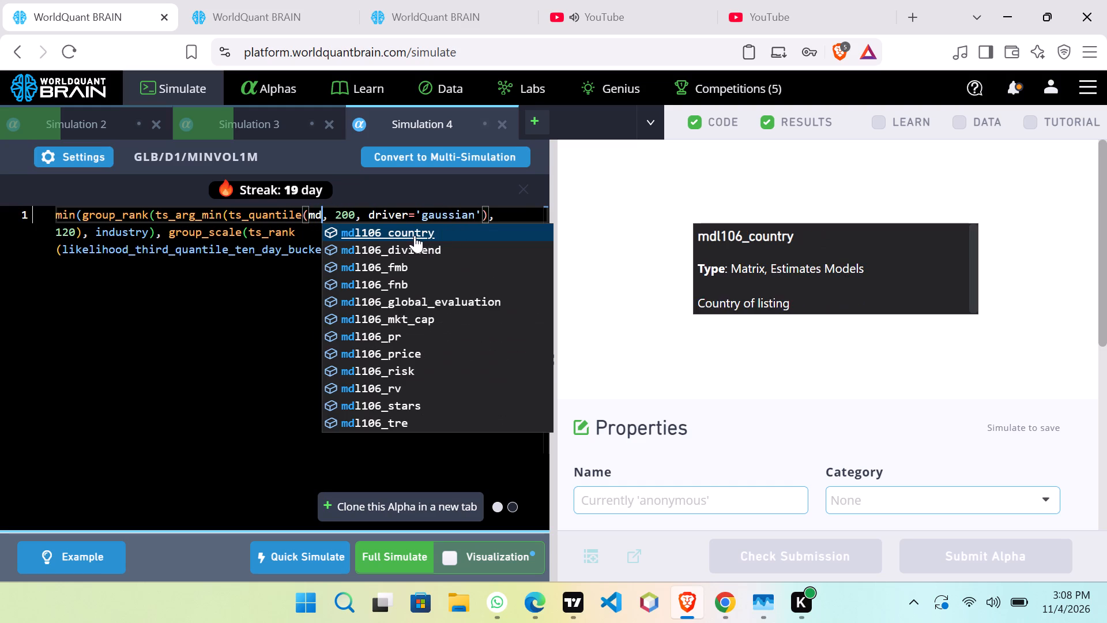
key(l)
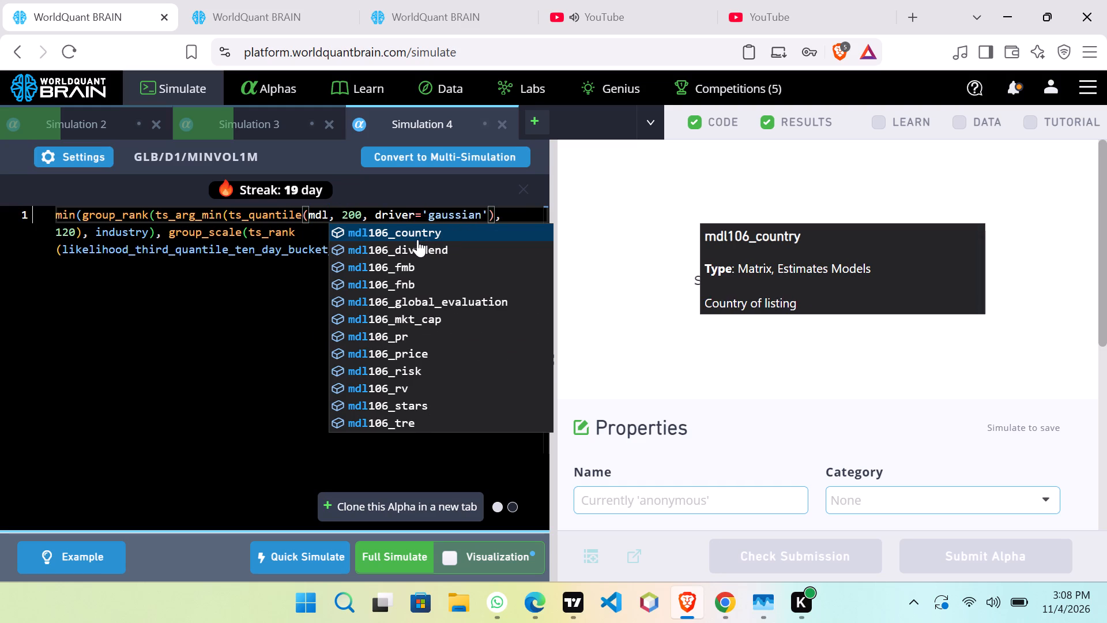
key(2)
key(6)
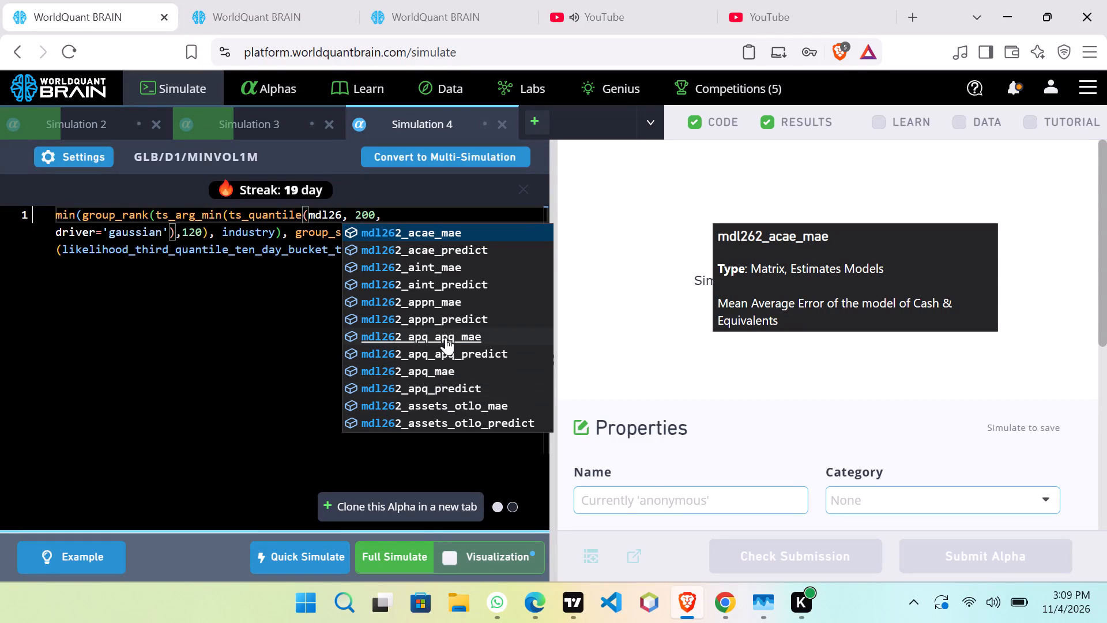
scroll(447, 366, down, 2)
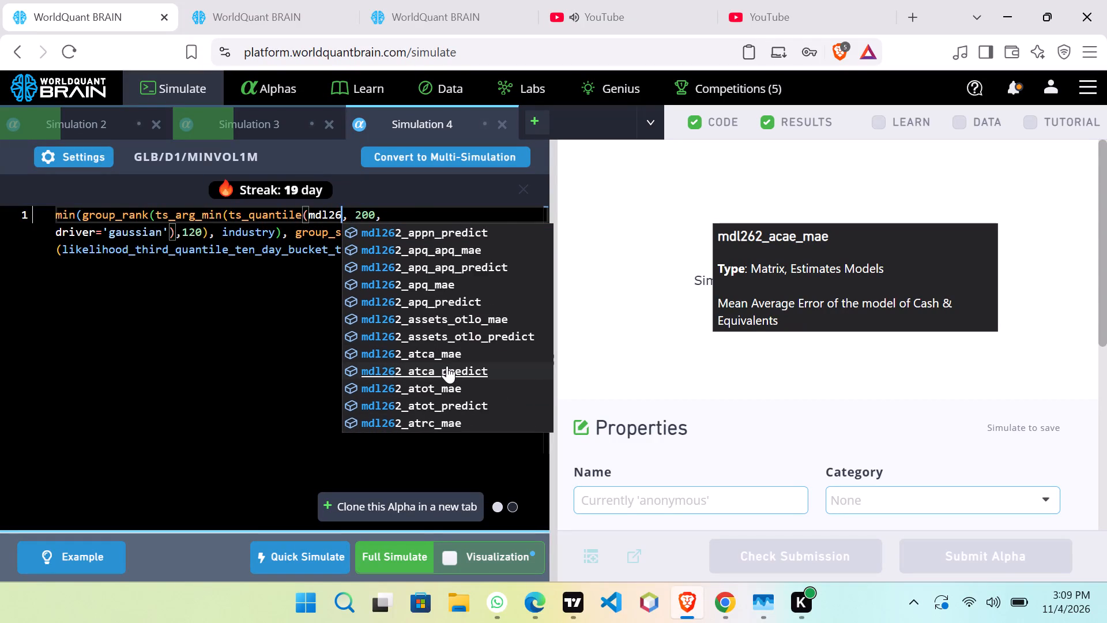
scroll(447, 366, down, 1)
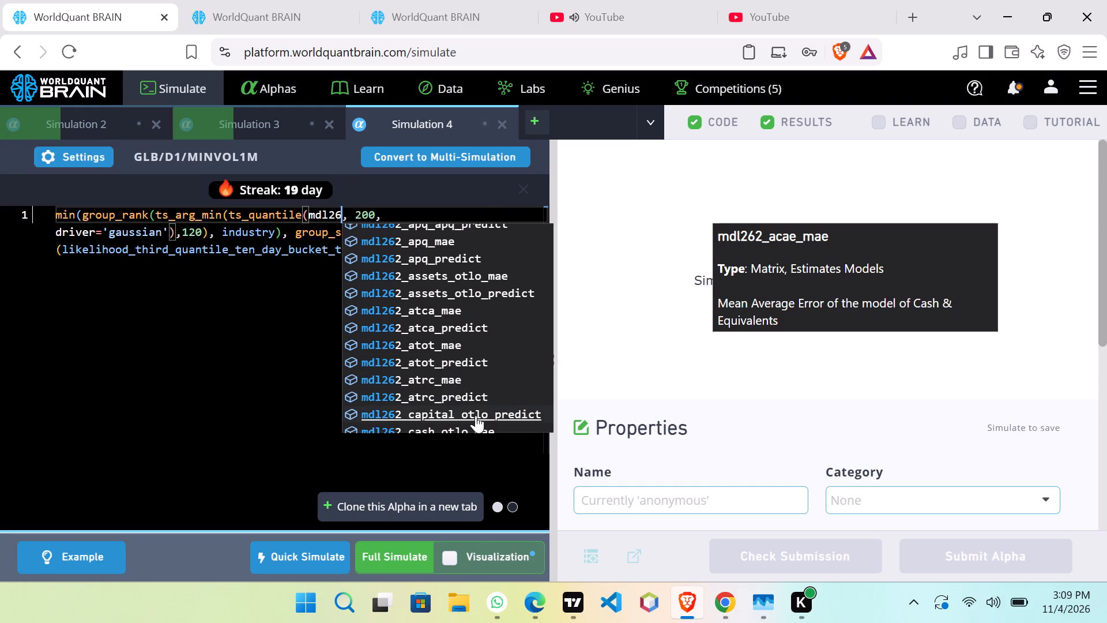
click(476, 415)
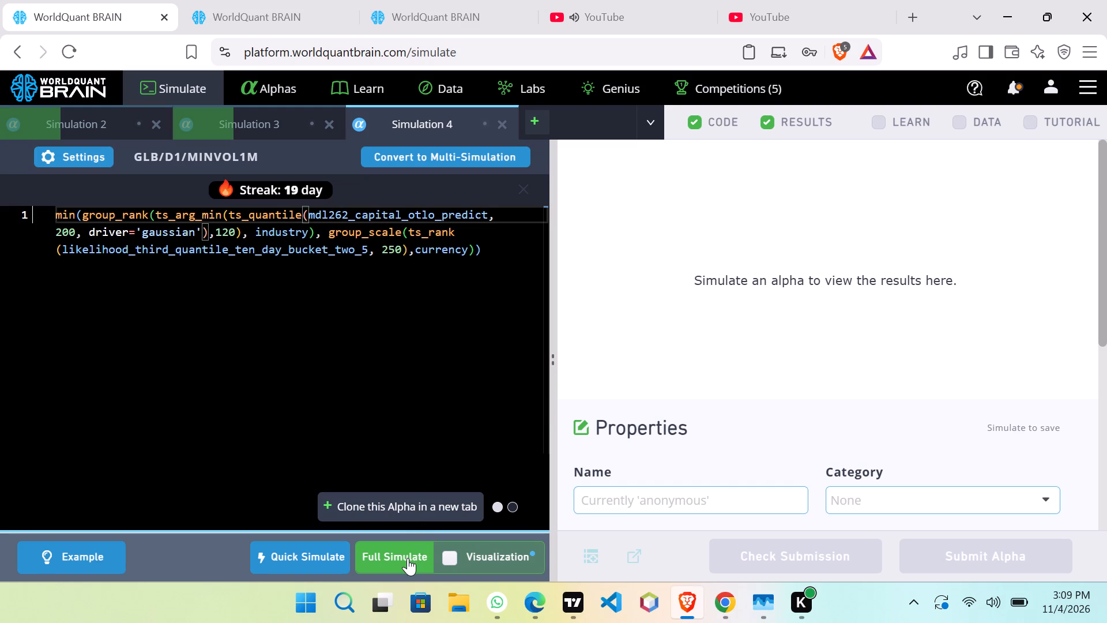
Start a full simulation of Simulation 4 and clone its alpha into a new simulation.
click(402, 557)
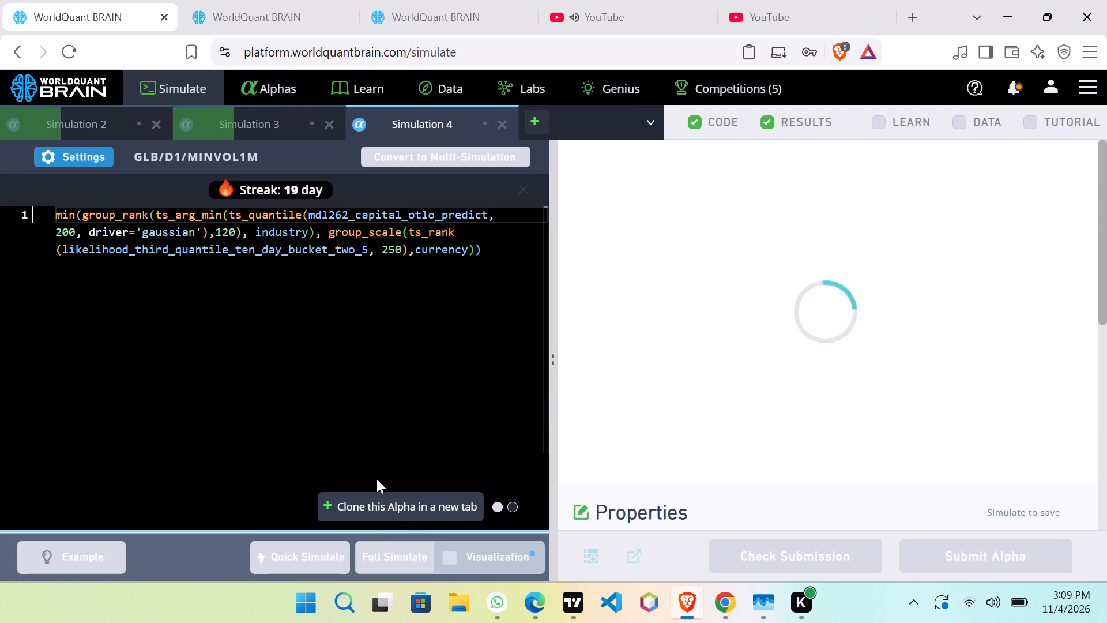
click(391, 509)
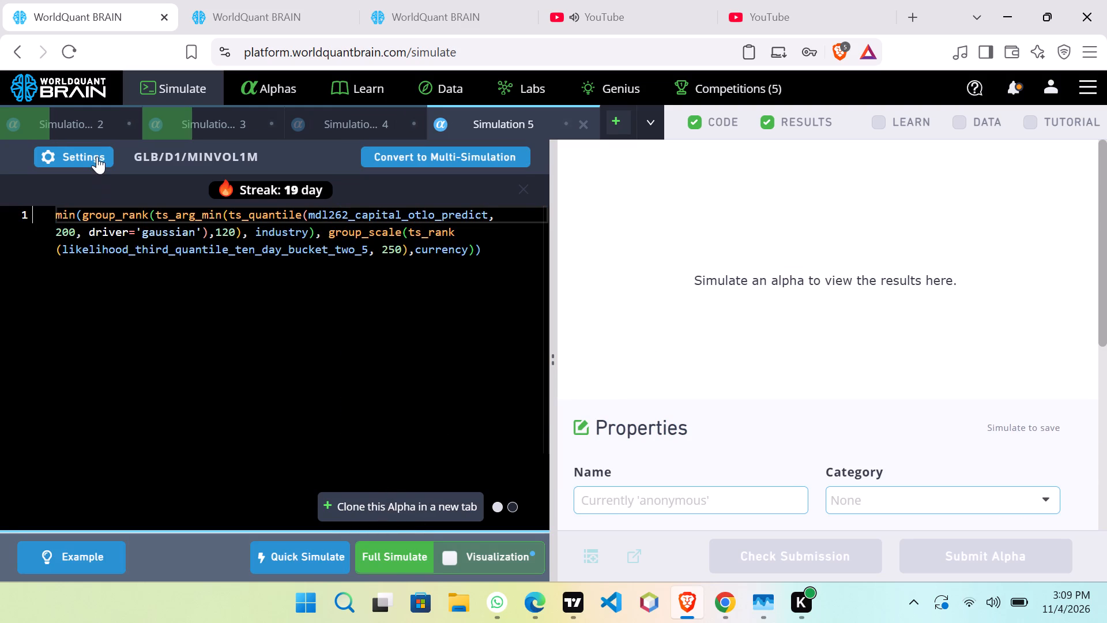
Set the decay to 3 in the Simulation 5 settings and apply them.
click(97, 156)
click(366, 419)
scroll(368, 423, up, 1)
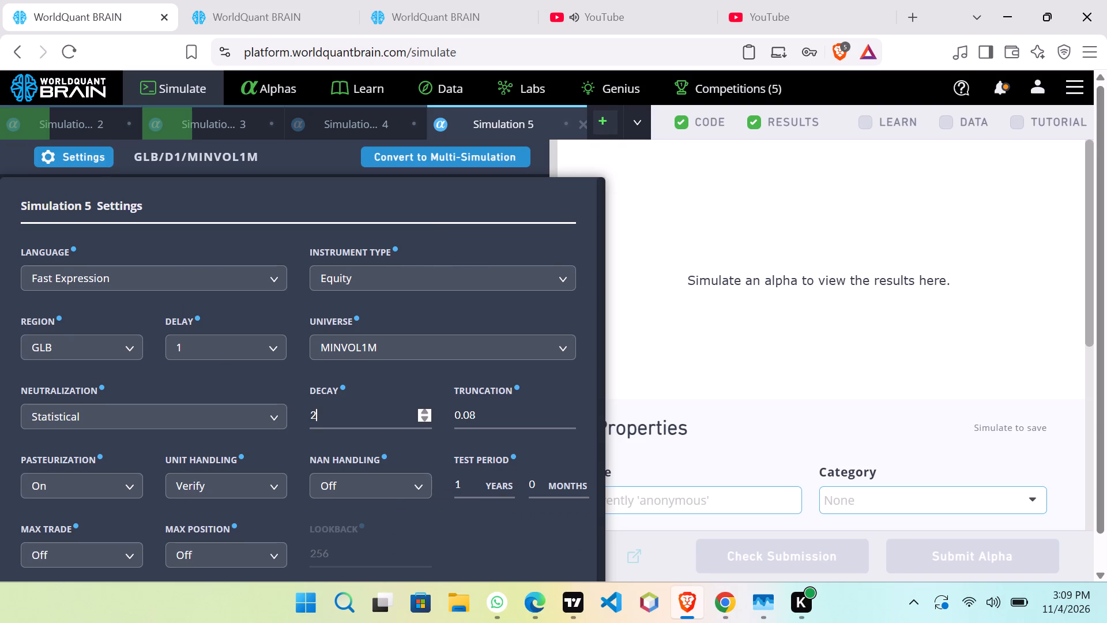
scroll(368, 422, up, 1)
scroll(508, 521, down, 7)
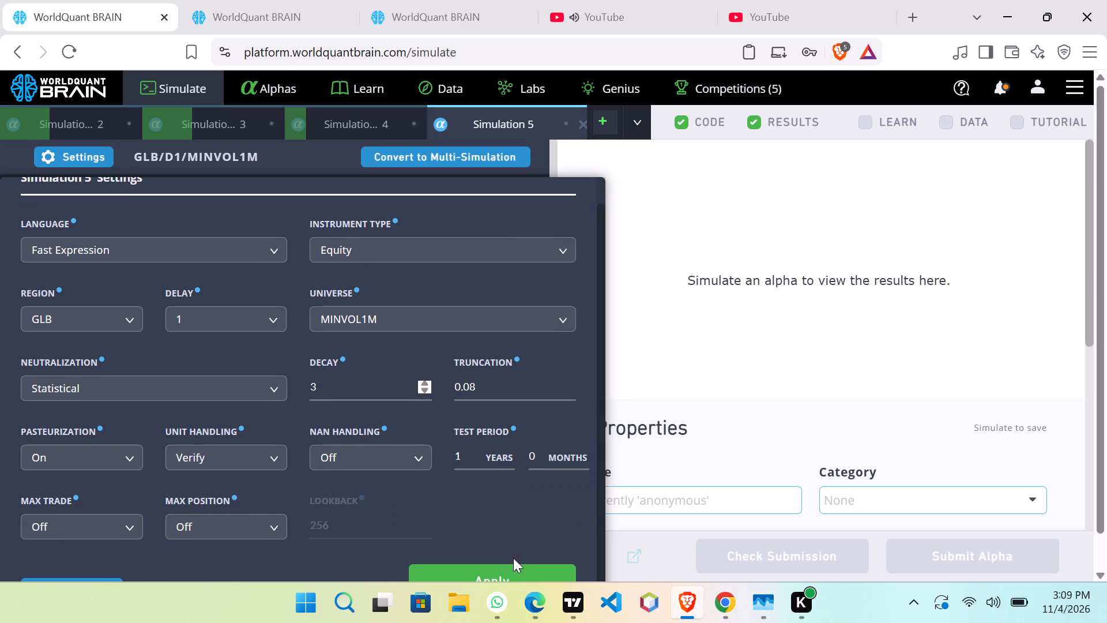
click(517, 569)
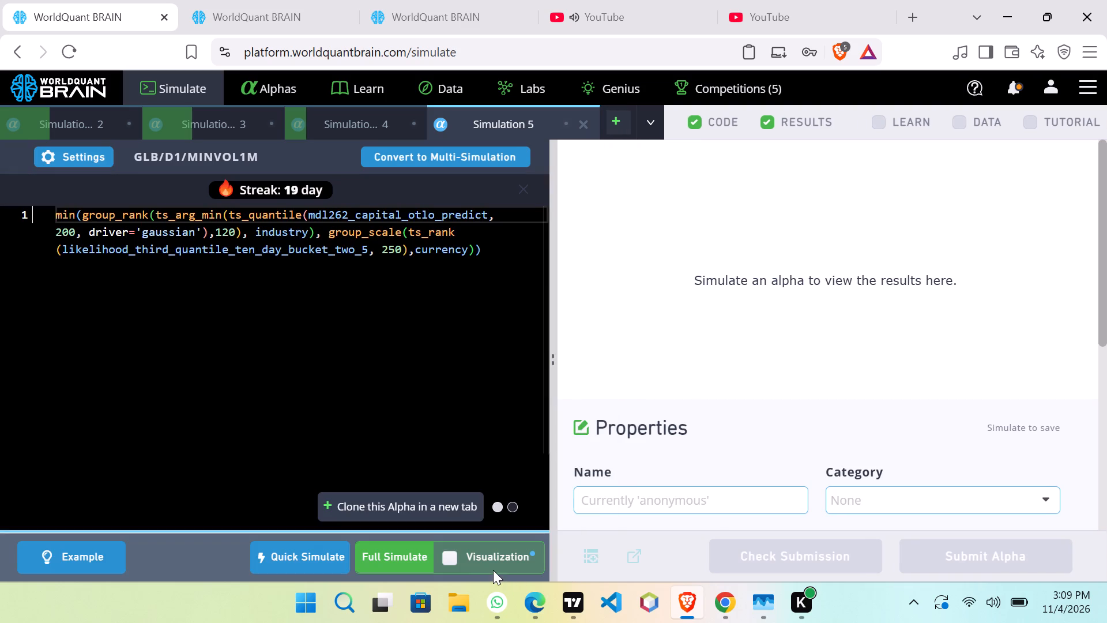
Start a full simulation of Simulation 5.
click(395, 557)
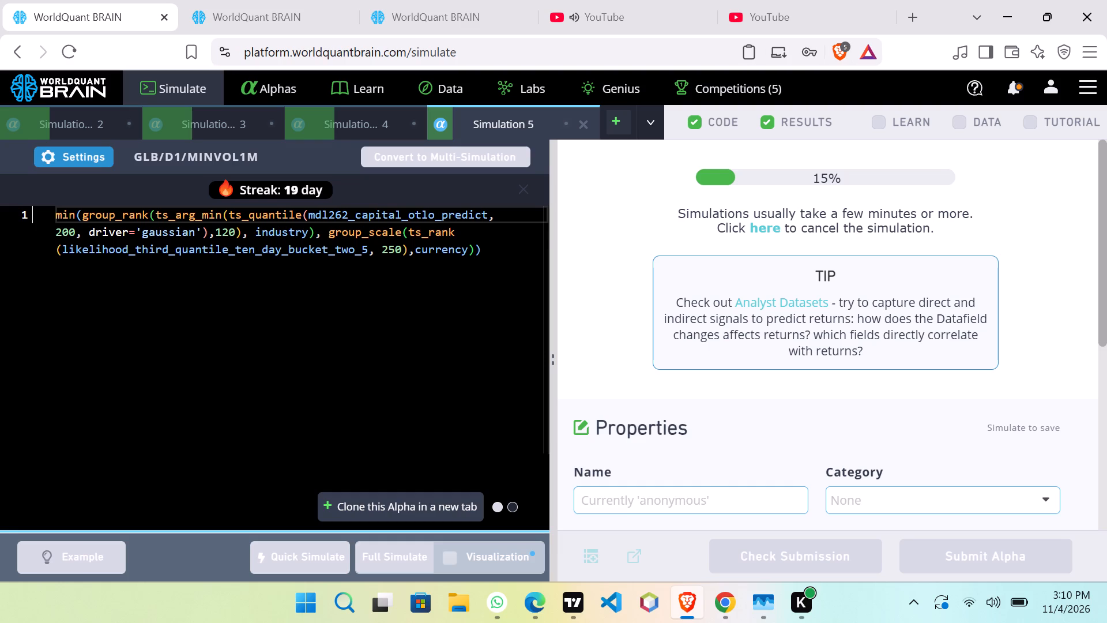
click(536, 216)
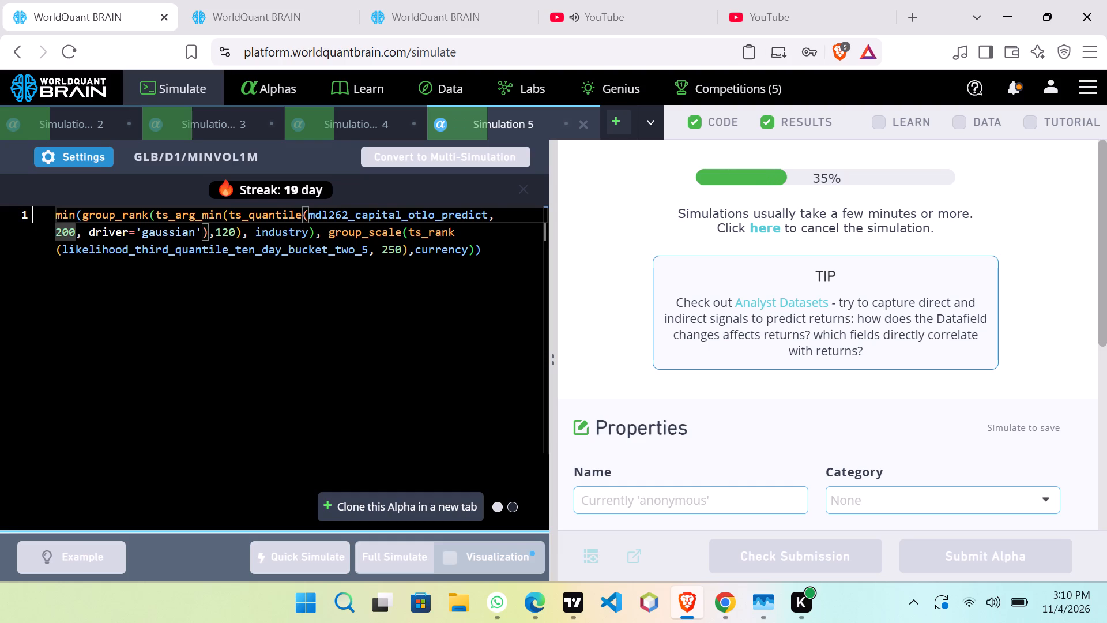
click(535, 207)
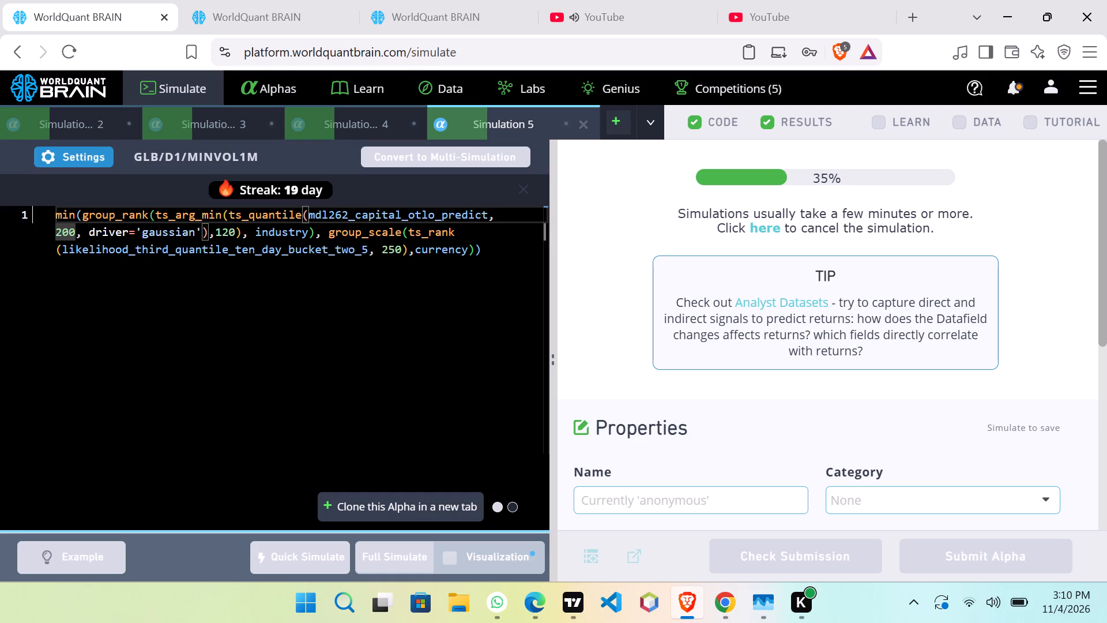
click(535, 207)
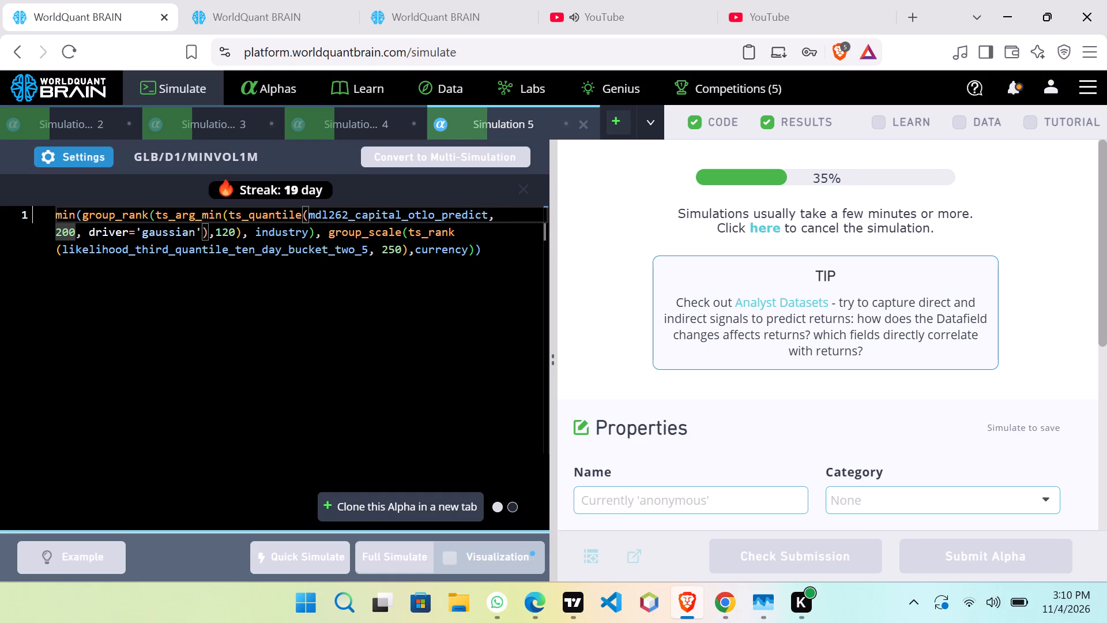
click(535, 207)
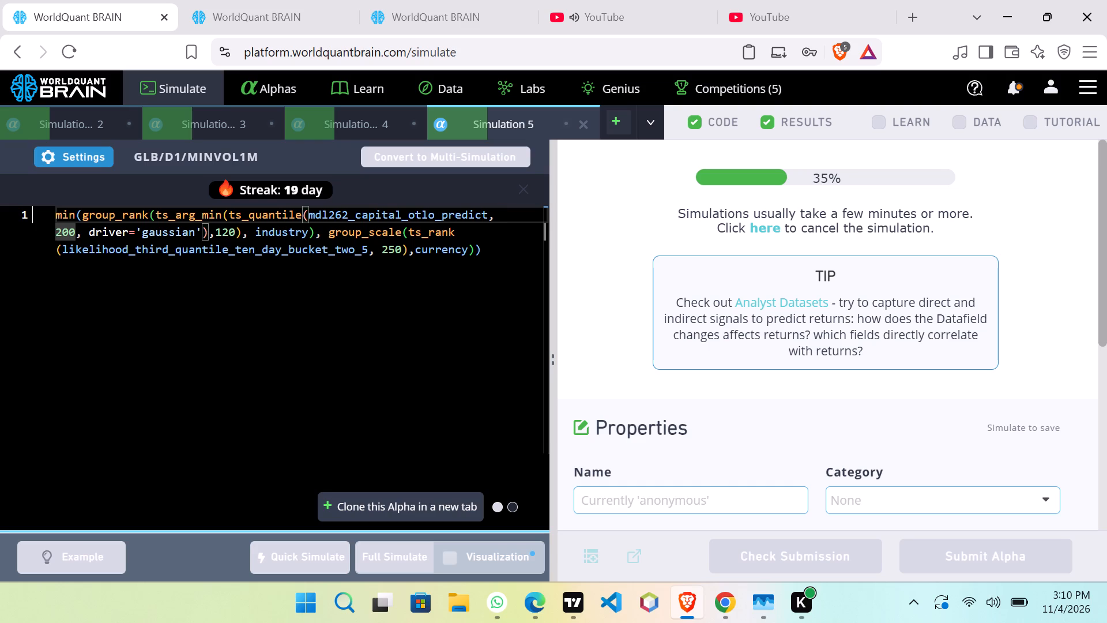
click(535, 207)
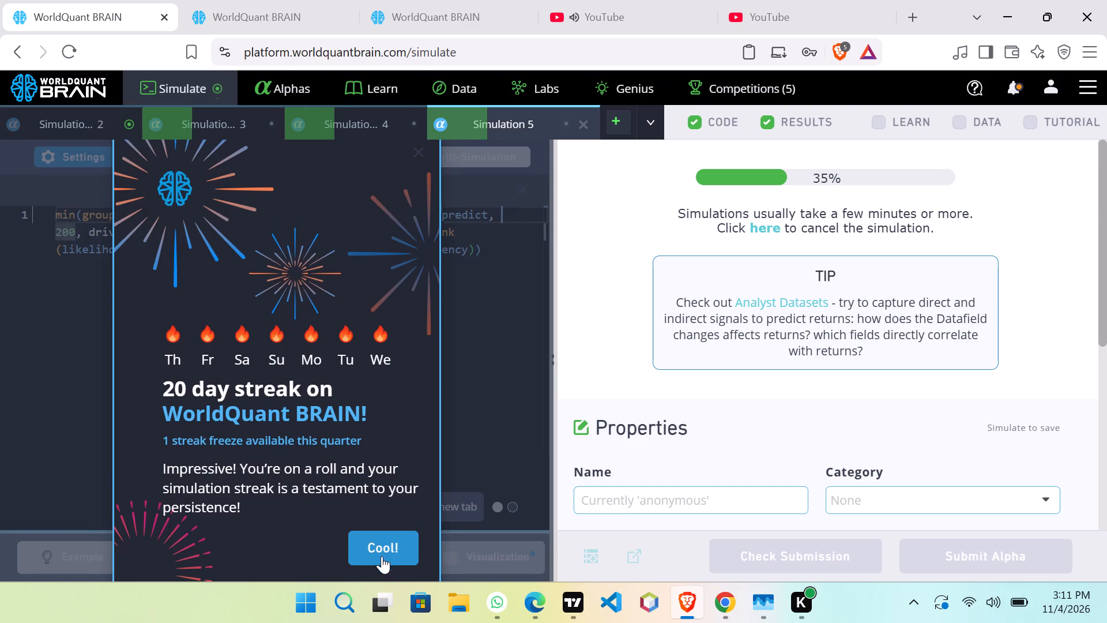
Dismiss the streak pop-up, show Simulation 2's test period, and review its statistics and the IS Testing Status warnings.
click(388, 541)
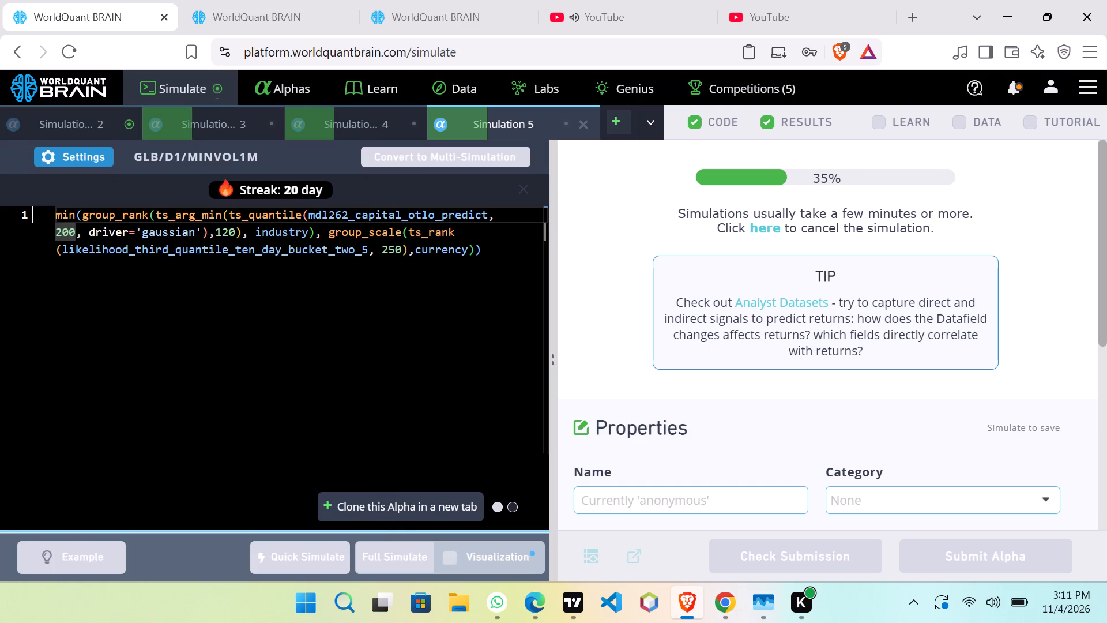
click(114, 114)
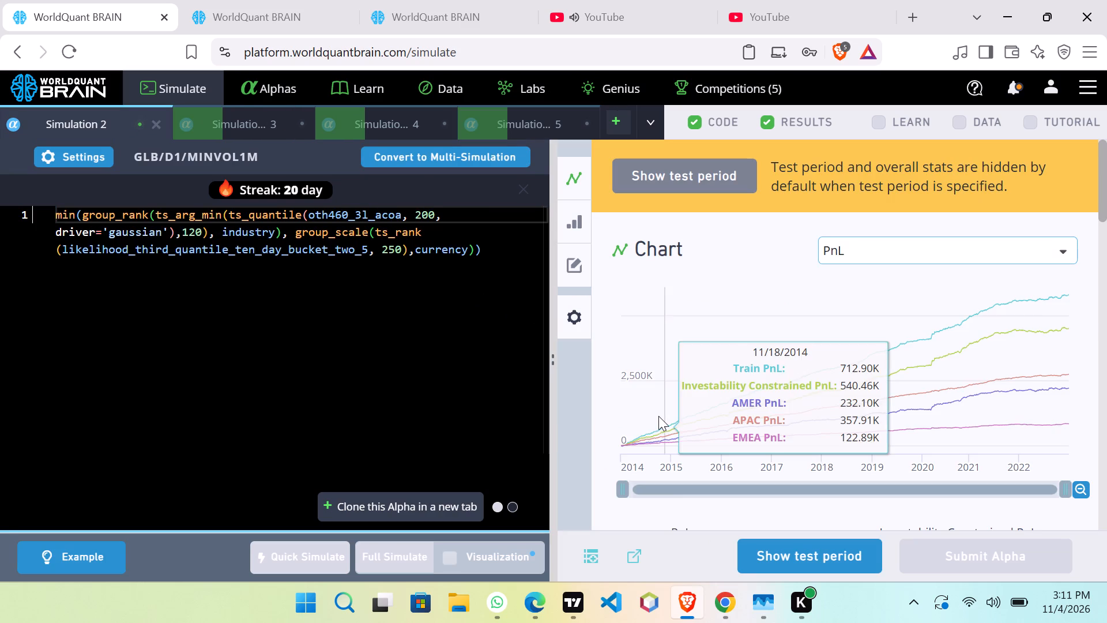
click(802, 556)
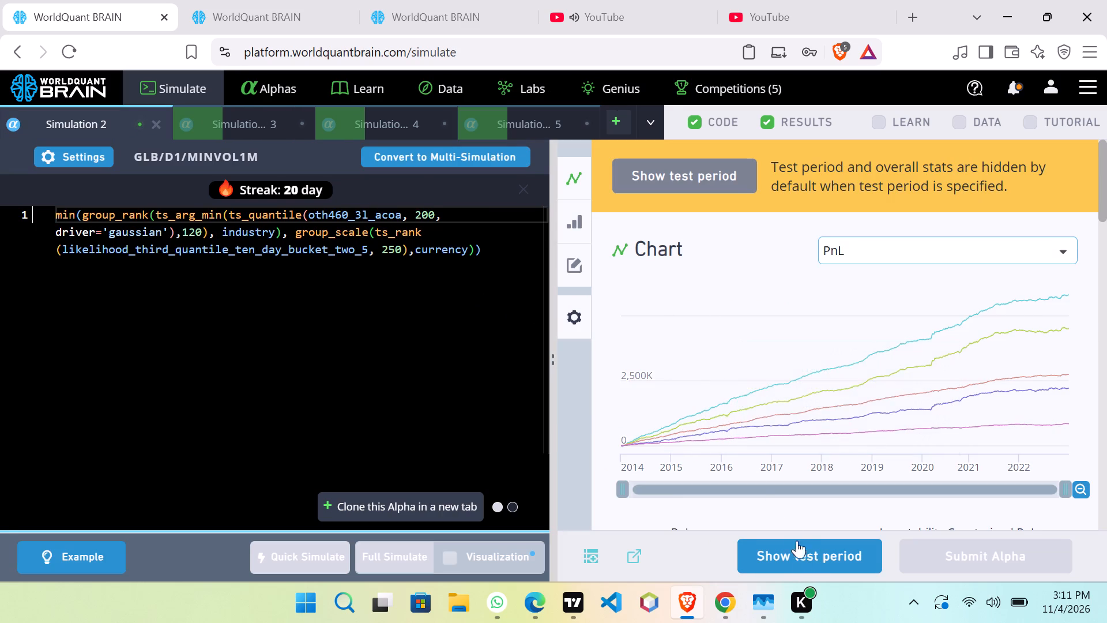
scroll(789, 492, down, 9)
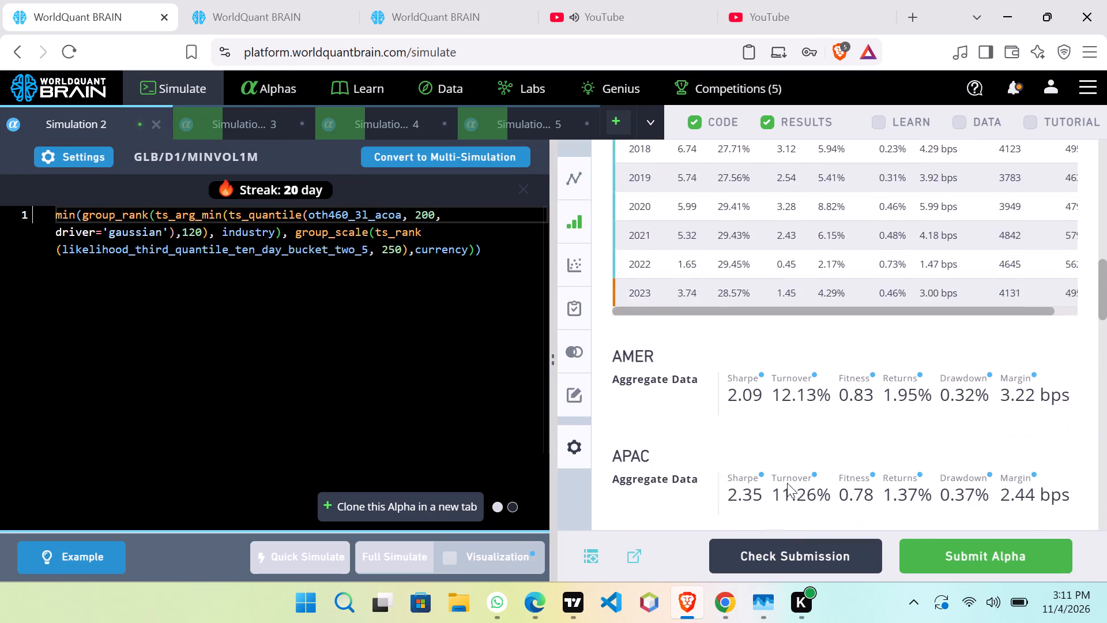
scroll(787, 482, down, 9)
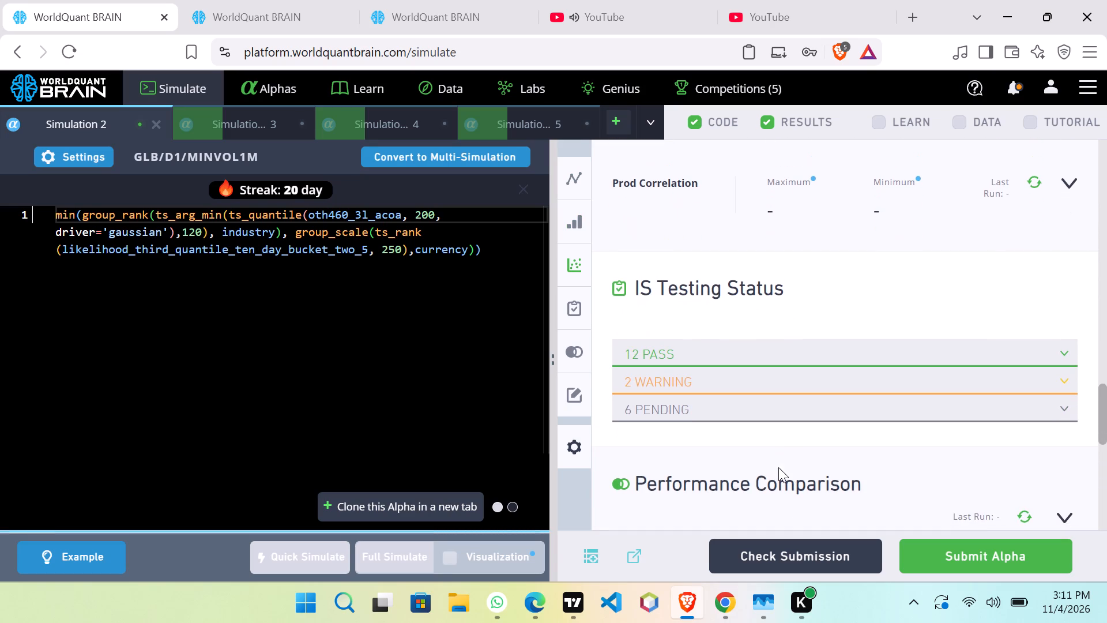
click(793, 380)
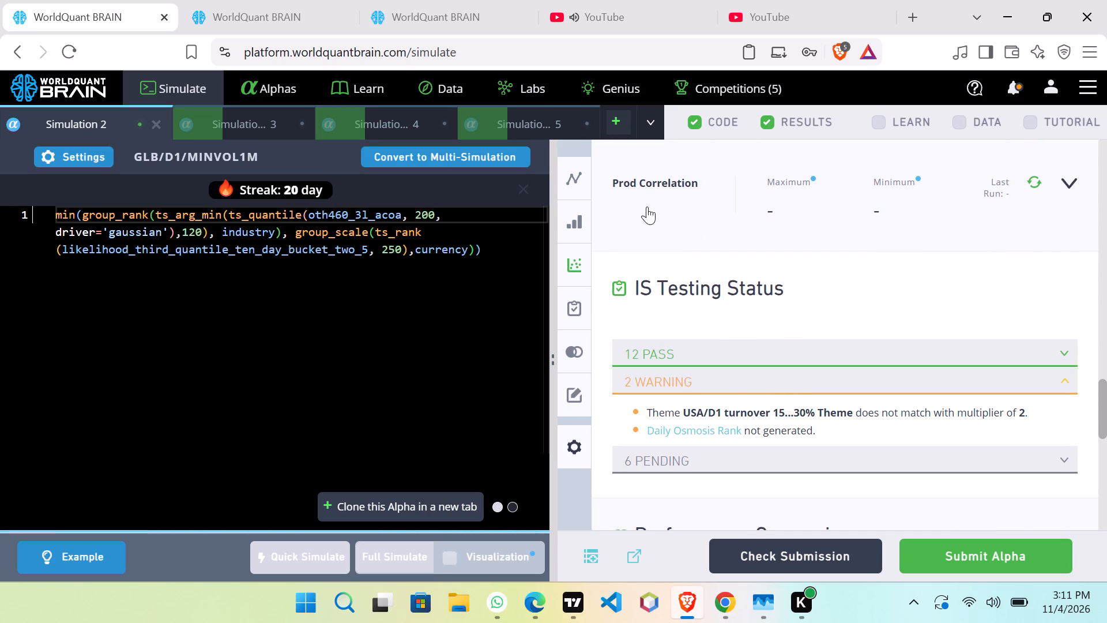
Run the production correlation check for Simulation 2's alpha.
click(1041, 182)
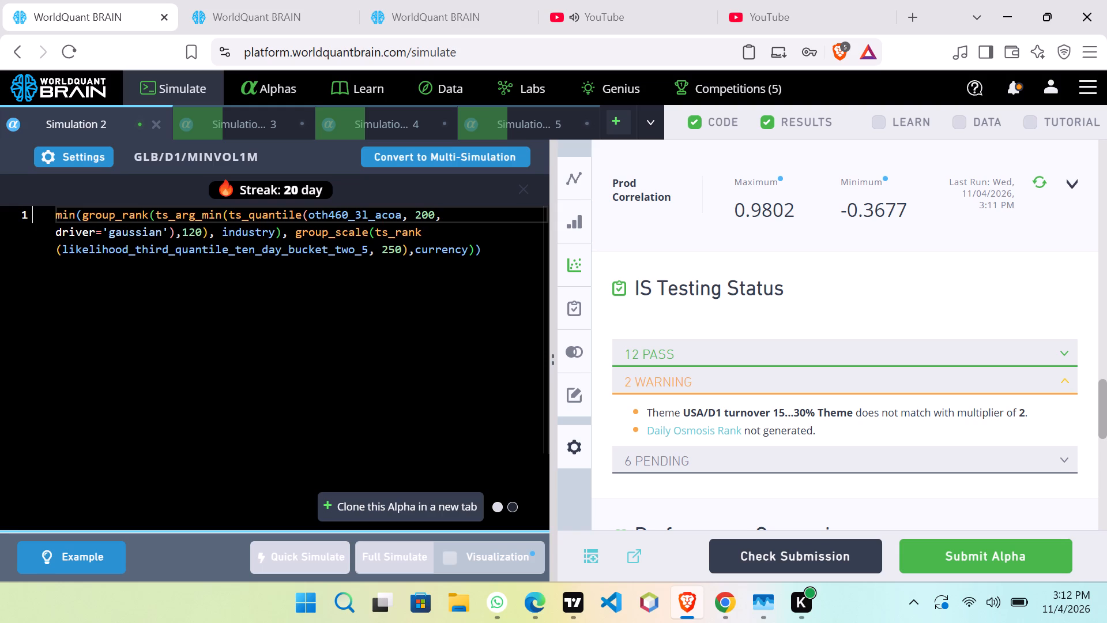
Clone Simulation 2's alpha into a new simulation.
click(242, 133)
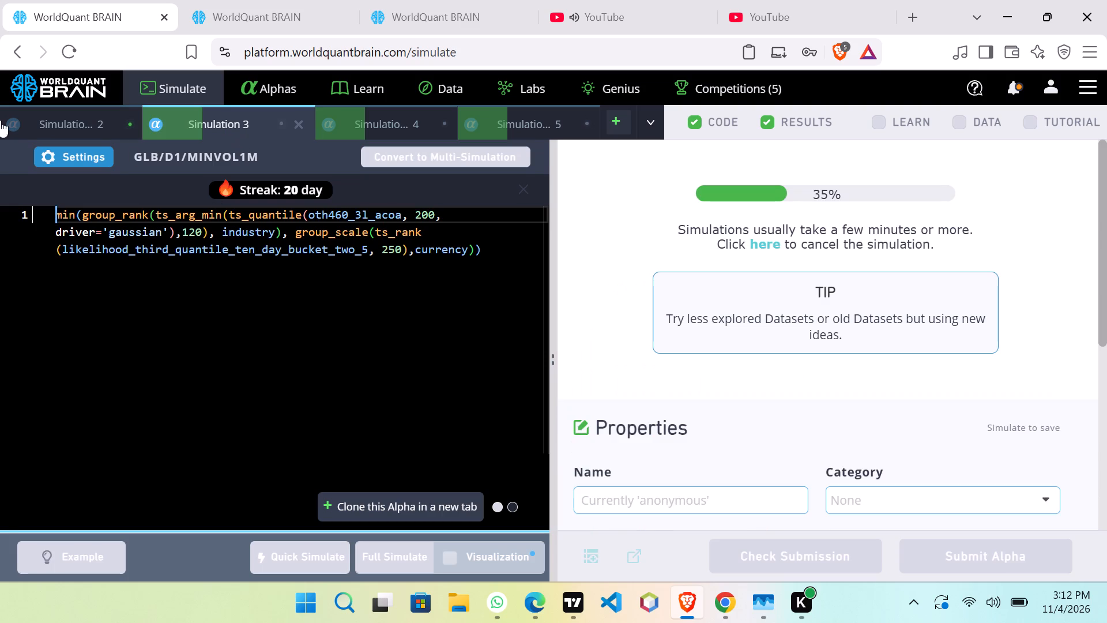
click(76, 121)
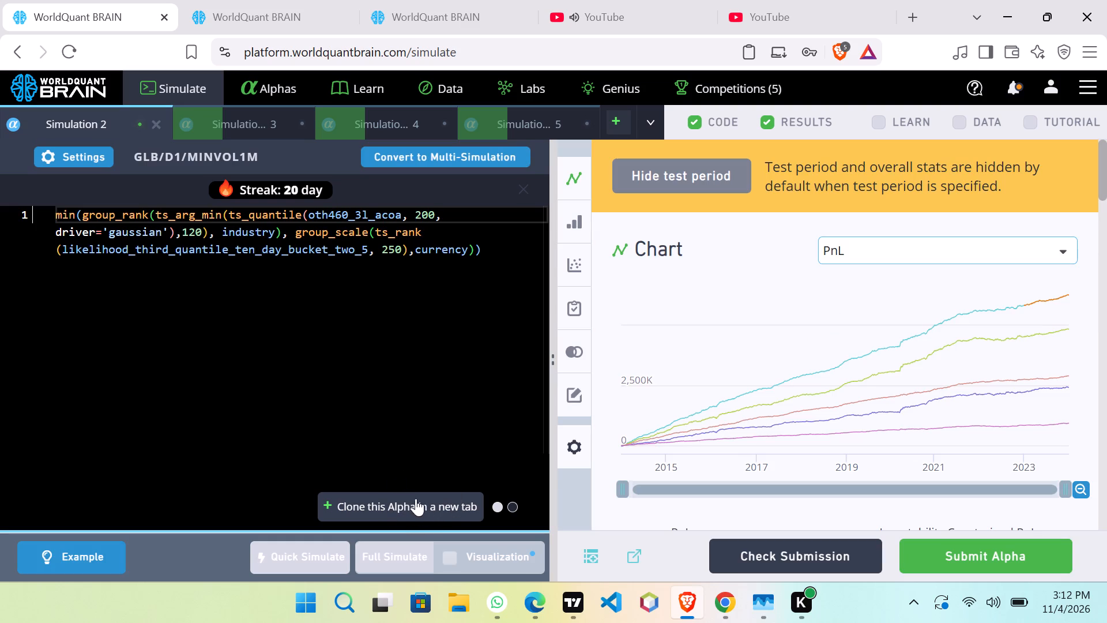
drag(424, 504, 429, 502)
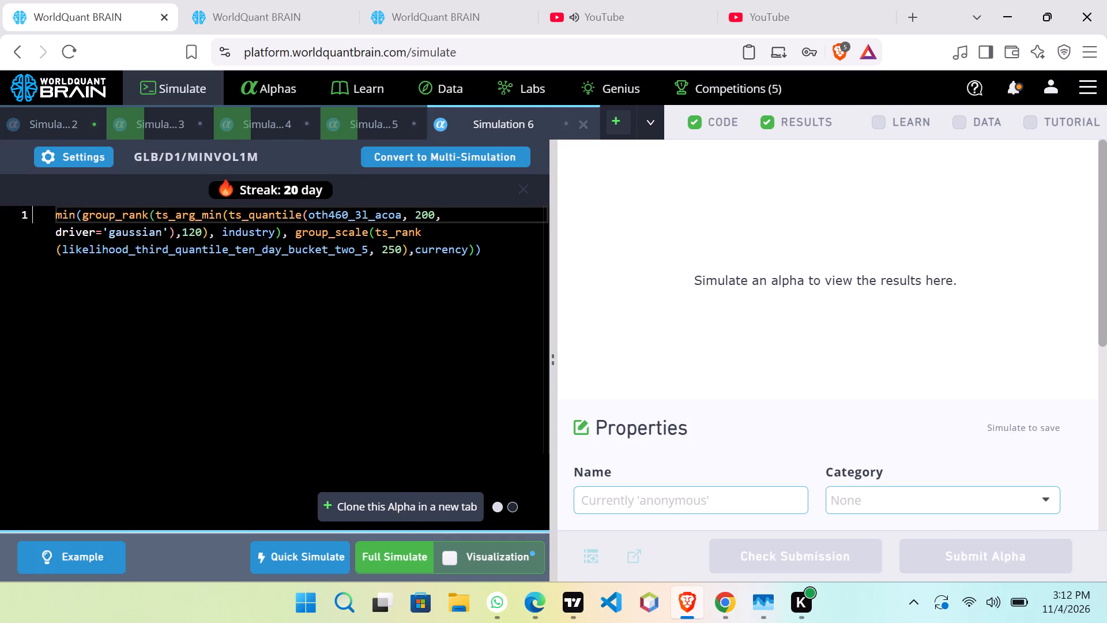
Replace the data field inside ts_quantile with oth460_oitl_class in Simulation 6's expression.
click(400, 216)
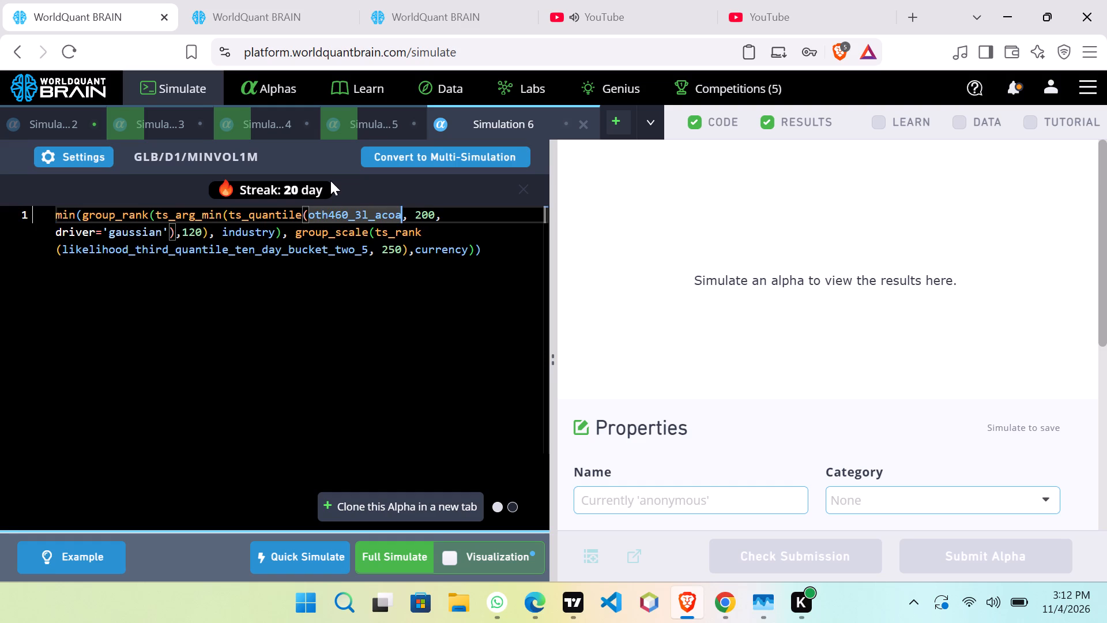
key(BackSpace)
key(BackSpace)
key(BackSpace)
key(BackSpace)
key(BackSpace)
key(BackSpace)
key(BackSpace)
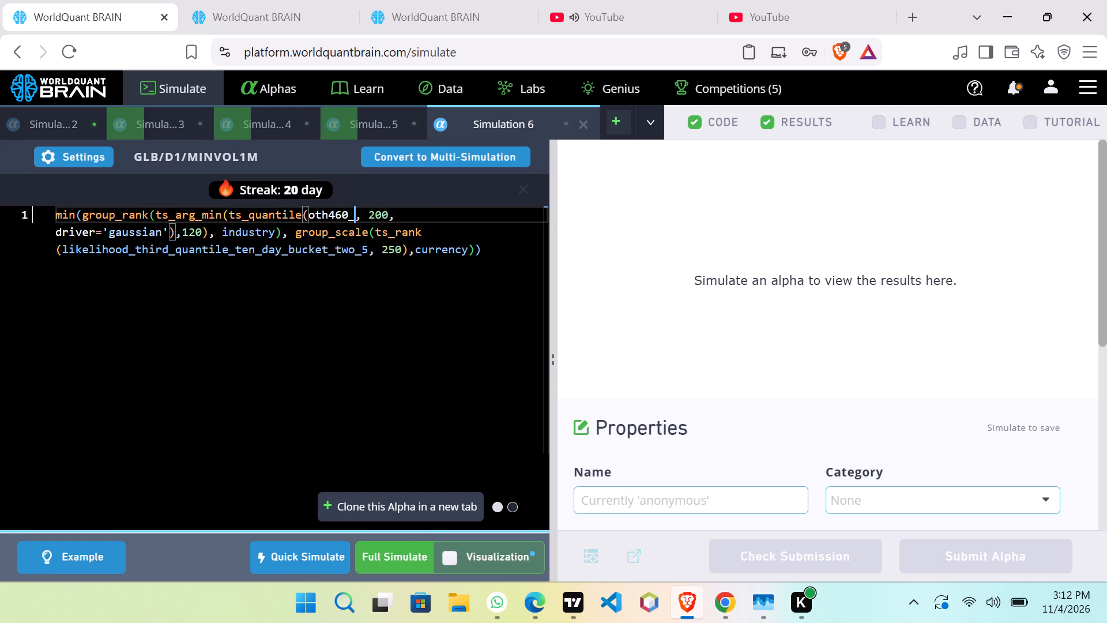
key(BackSpace)
key(BackSpace)
key(o)
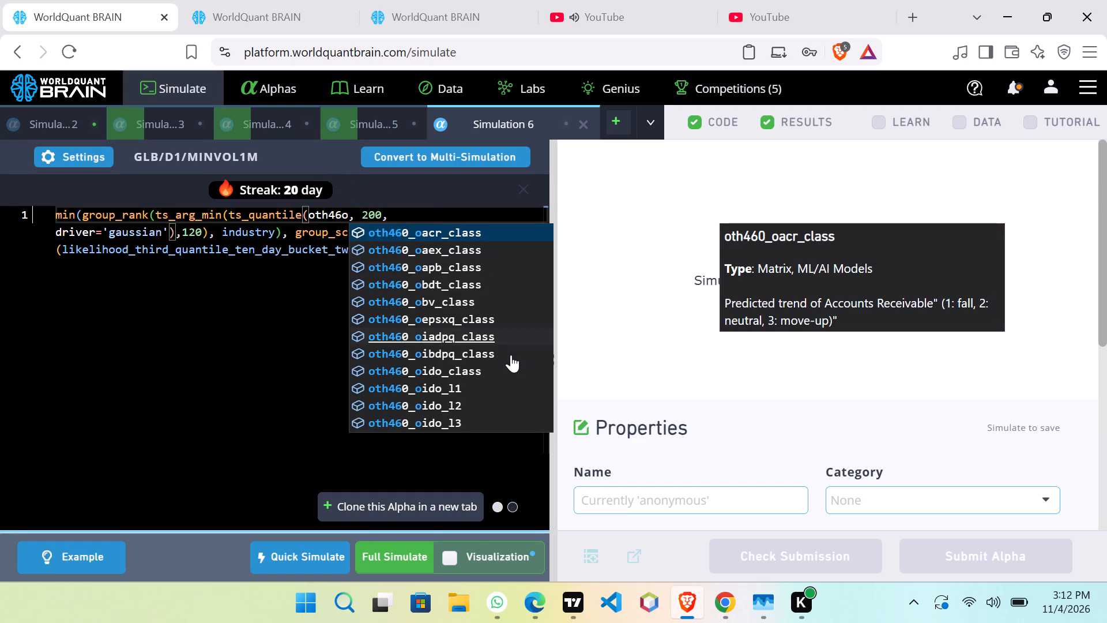
scroll(462, 348, down, 7)
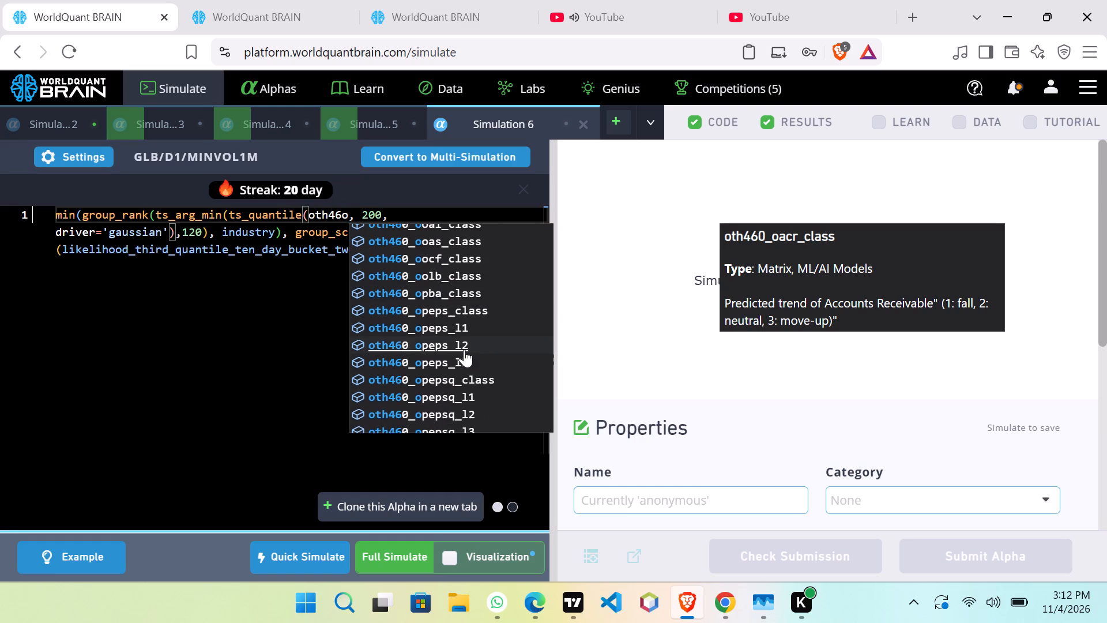
scroll(465, 350, down, 7)
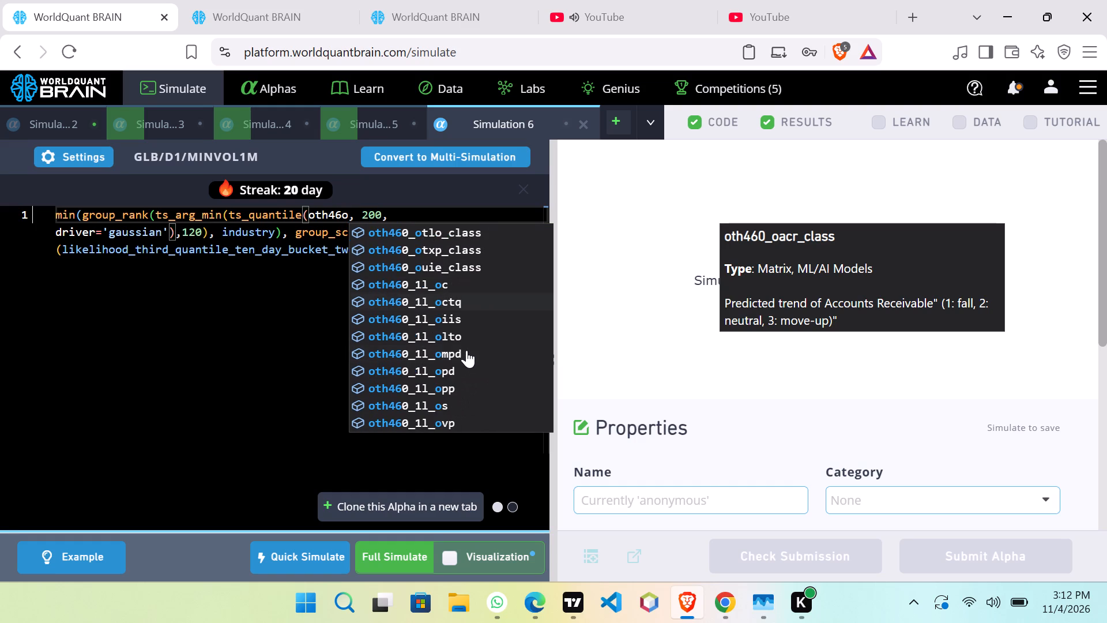
scroll(466, 350, down, 5)
scroll(468, 348, up, 2)
scroll(468, 348, down, 1)
scroll(468, 348, up, 1)
scroll(469, 350, down, 1)
scroll(469, 350, up, 2)
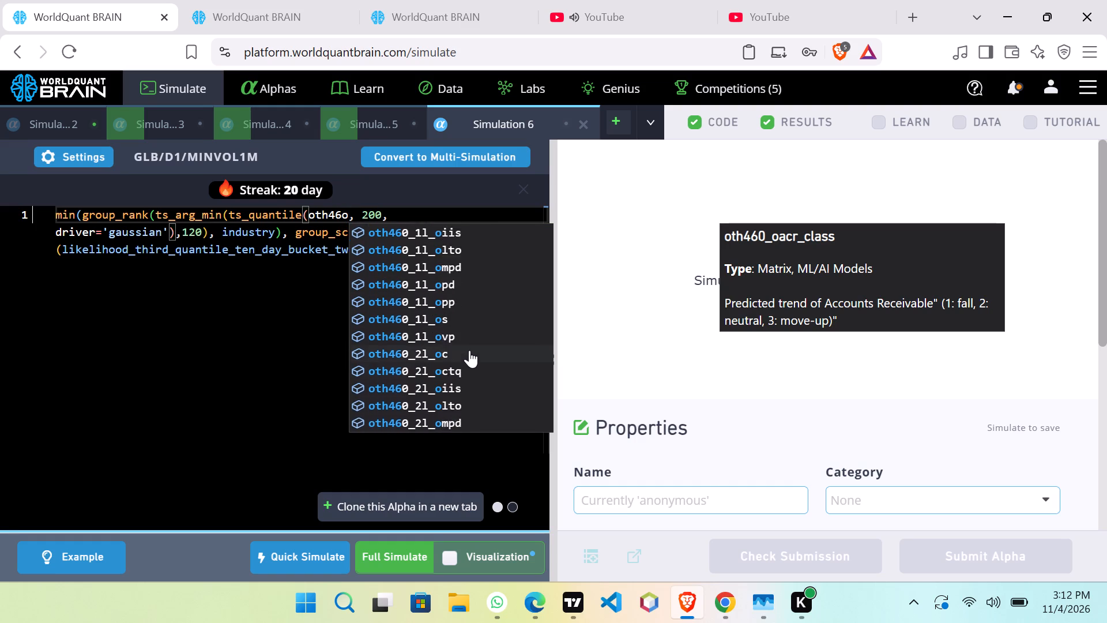
scroll(469, 350, up, 13)
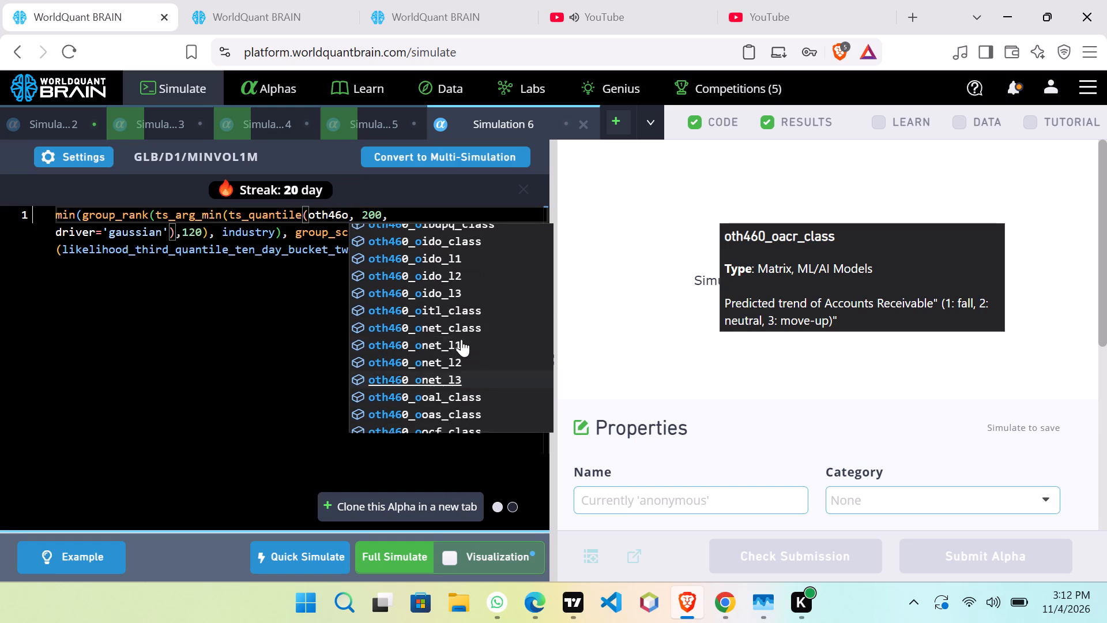
scroll(461, 339, up, 1)
scroll(461, 339, down, 1)
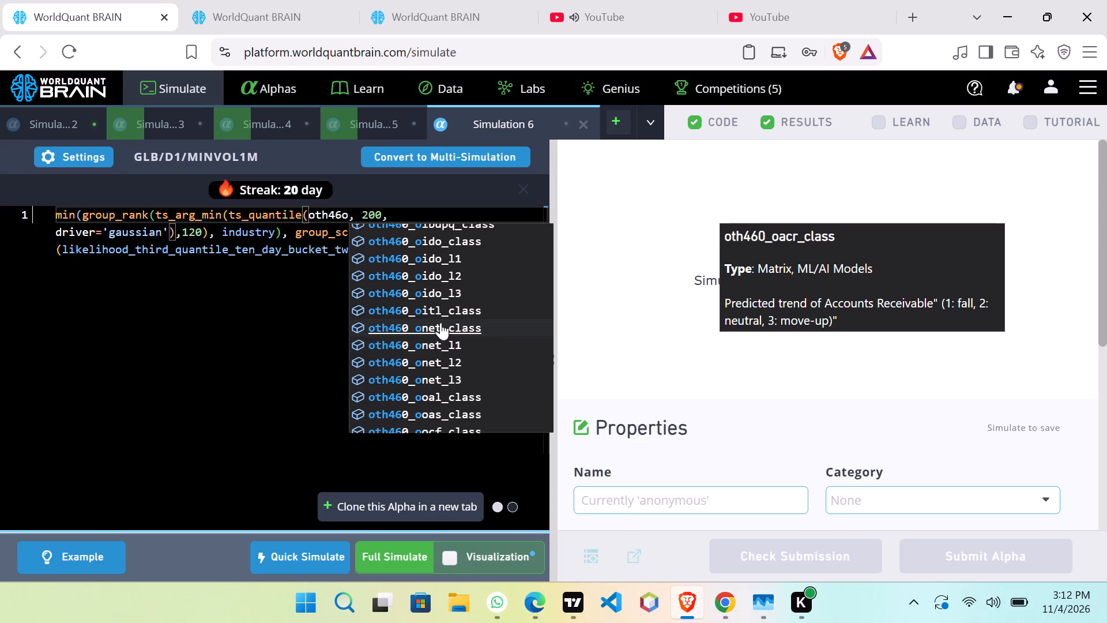
click(433, 313)
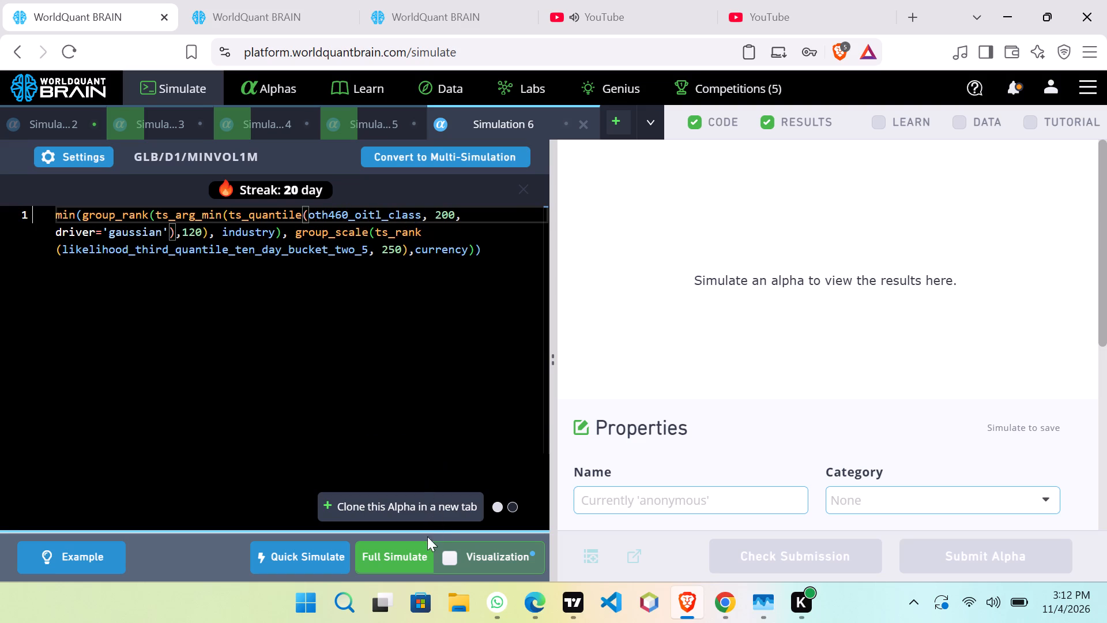
Start a full simulation of Simulation 6.
click(398, 558)
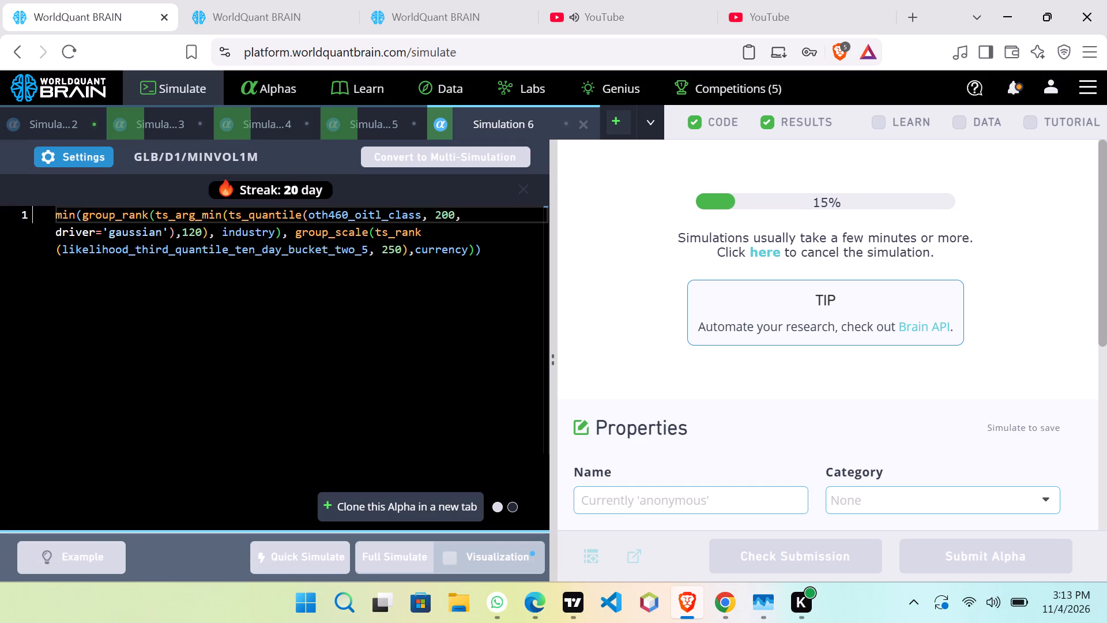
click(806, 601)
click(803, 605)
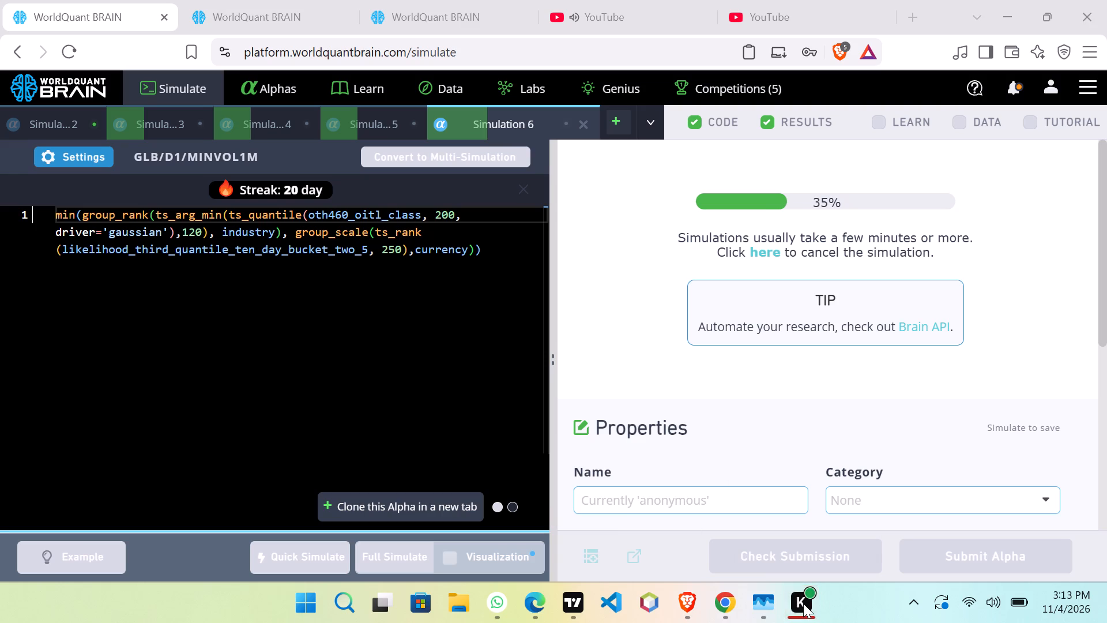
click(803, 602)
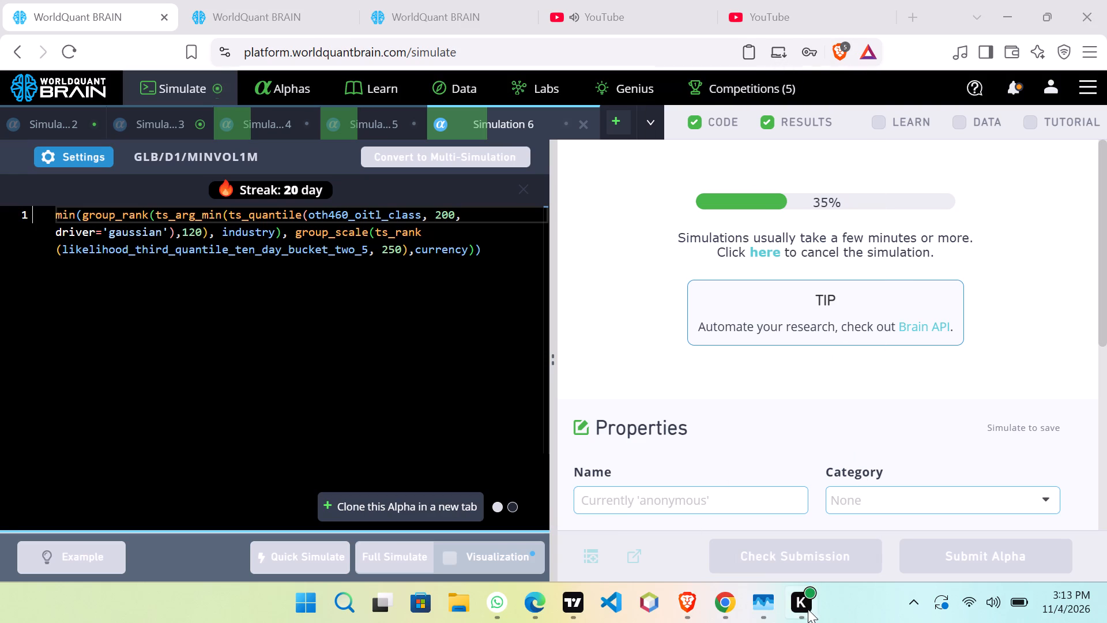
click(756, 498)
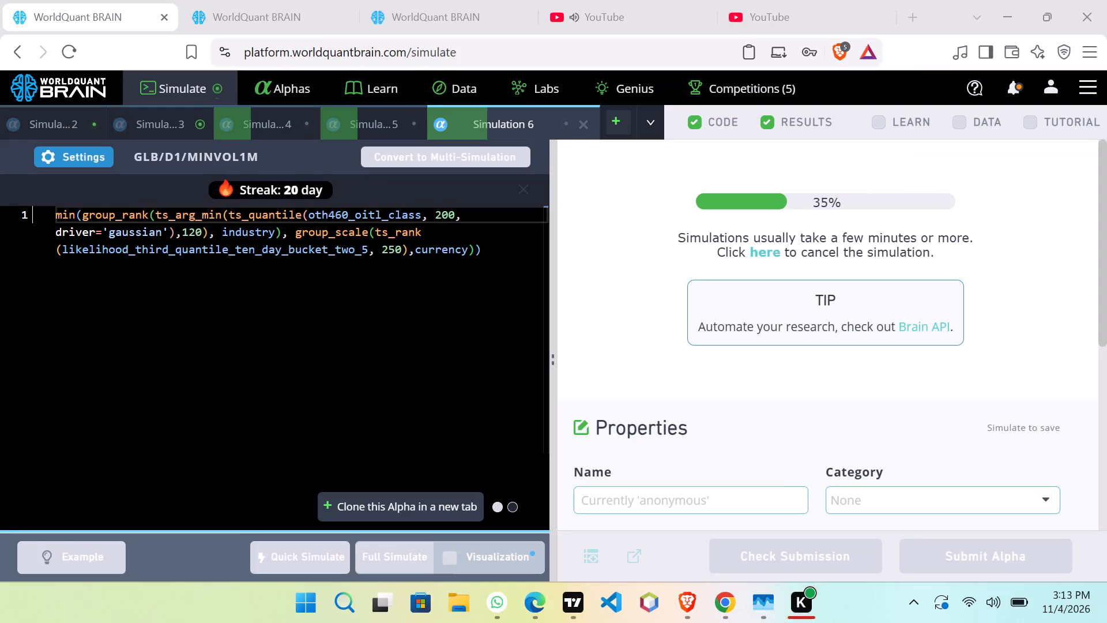
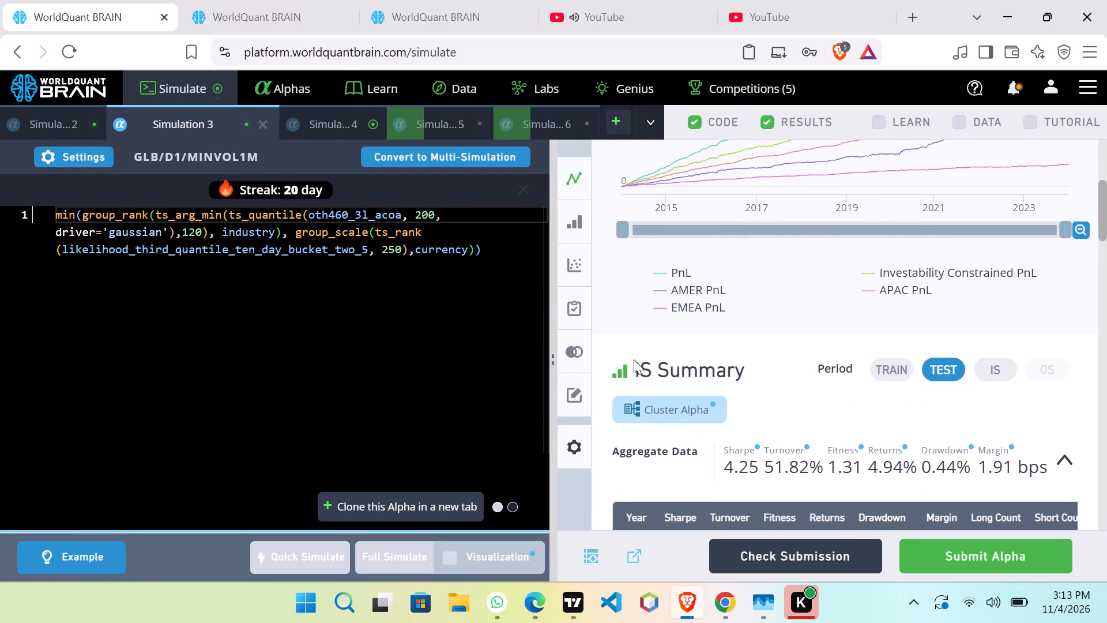
Show the test period in Simulation 4's results.
click(336, 126)
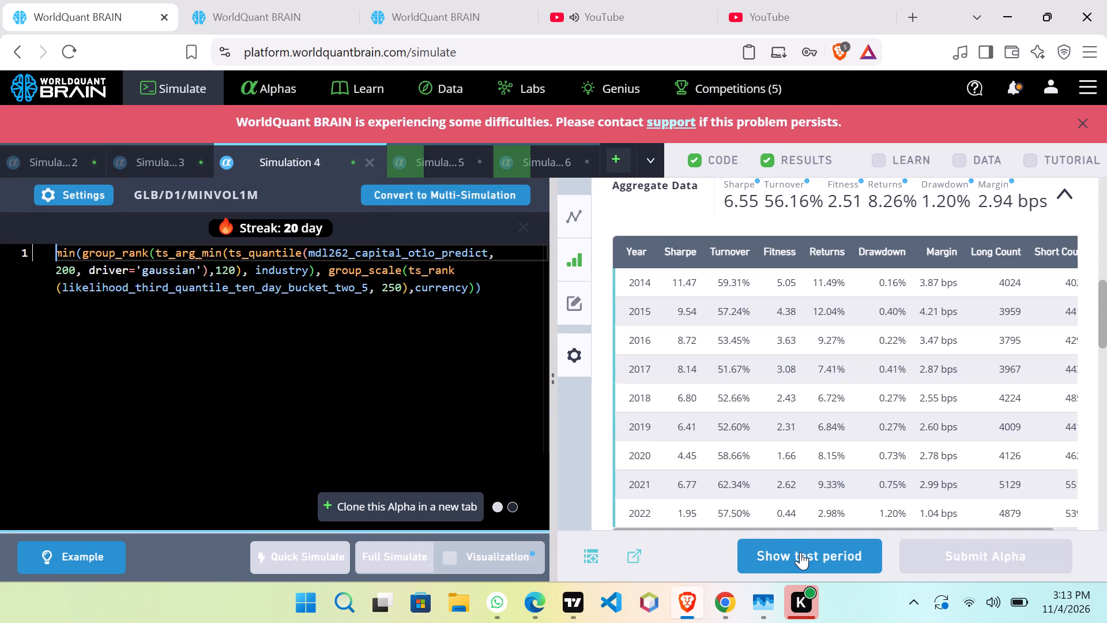
click(800, 552)
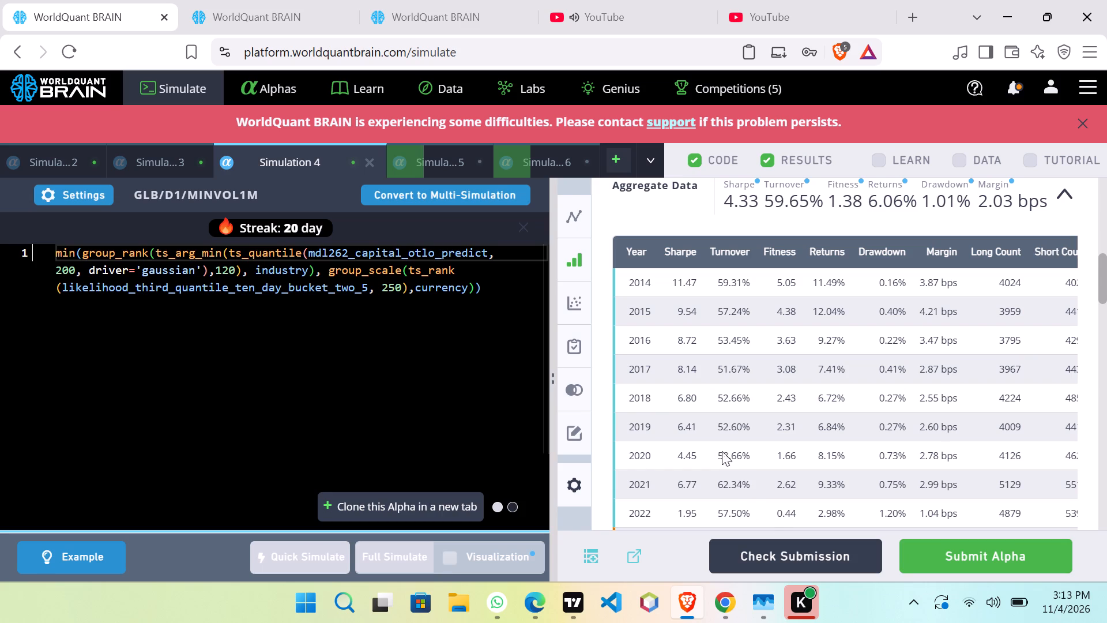
Change the group_rank grouping in Simulation 4's expression to subindustry and start its full simulation.
click(258, 277)
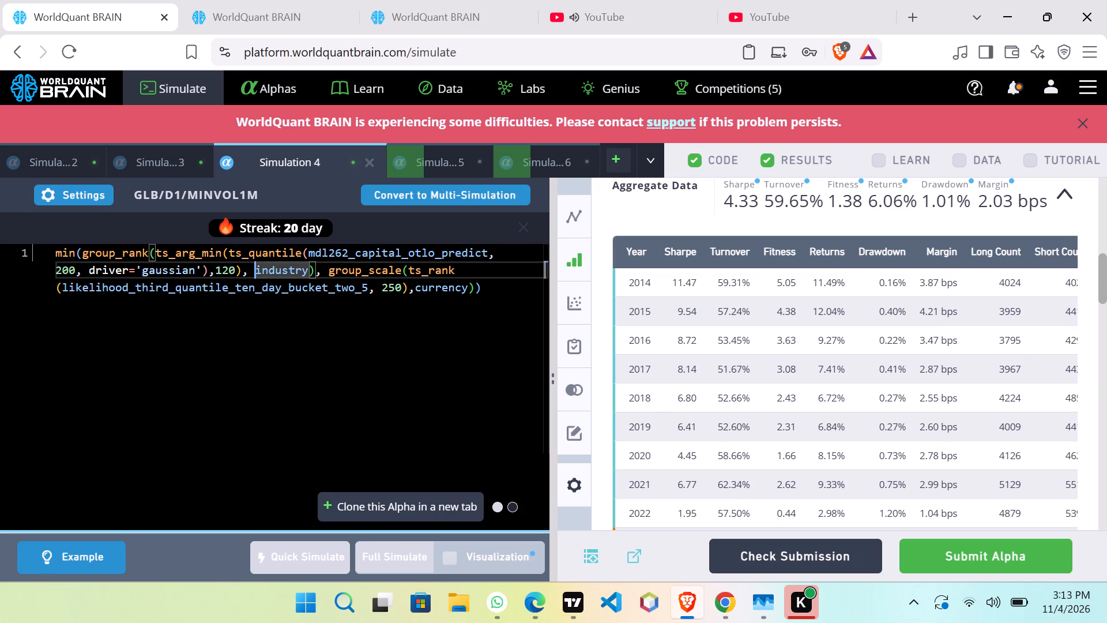
key(s)
key(u)
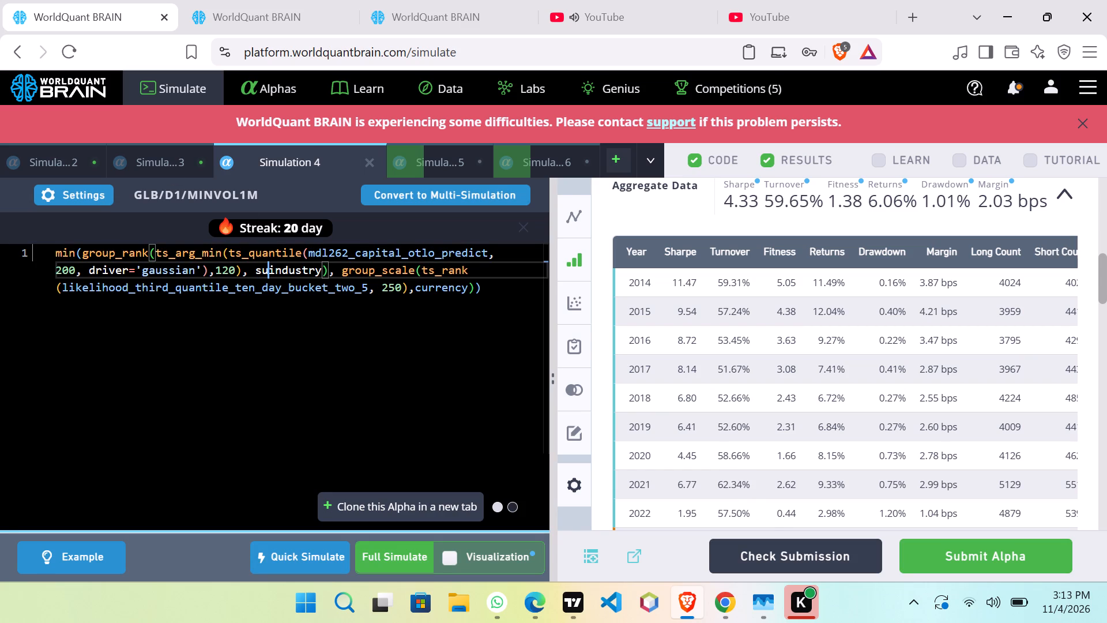
key(b)
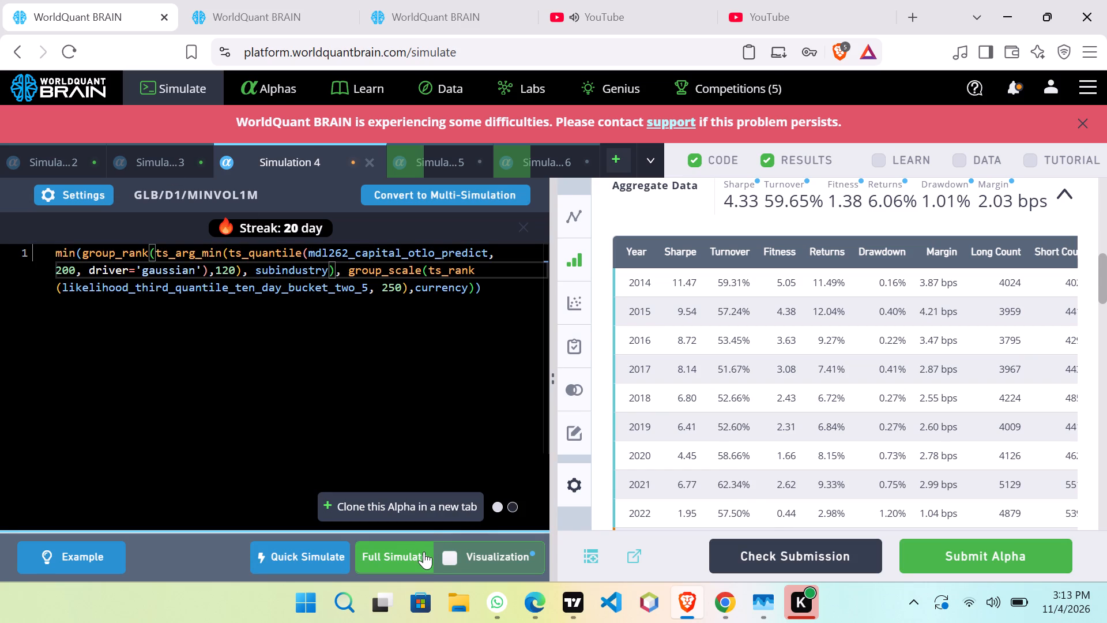
click(411, 555)
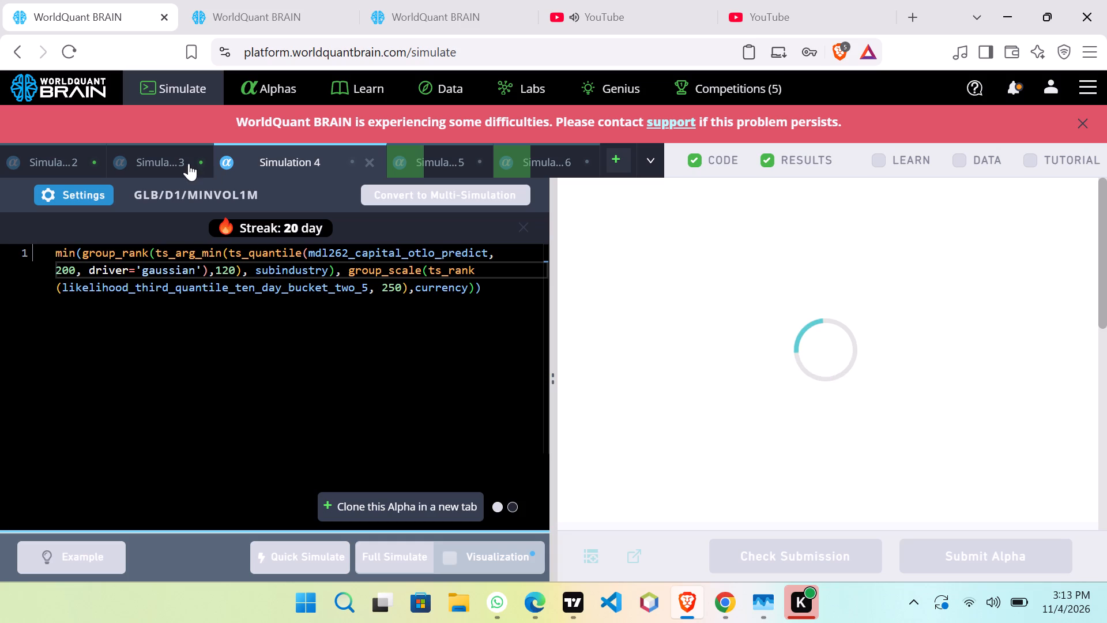
Replace the data field inside ts_quantile in Simulation 3's expression with oth460_1l_bfpv and start its full simulation.
click(176, 164)
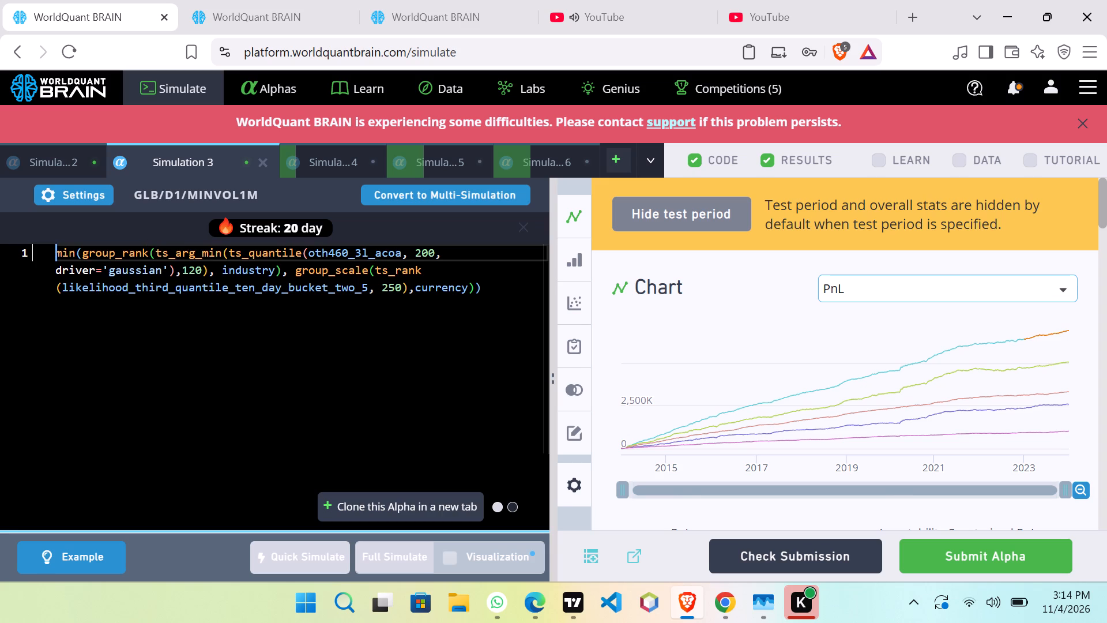
drag(400, 253, 347, 253)
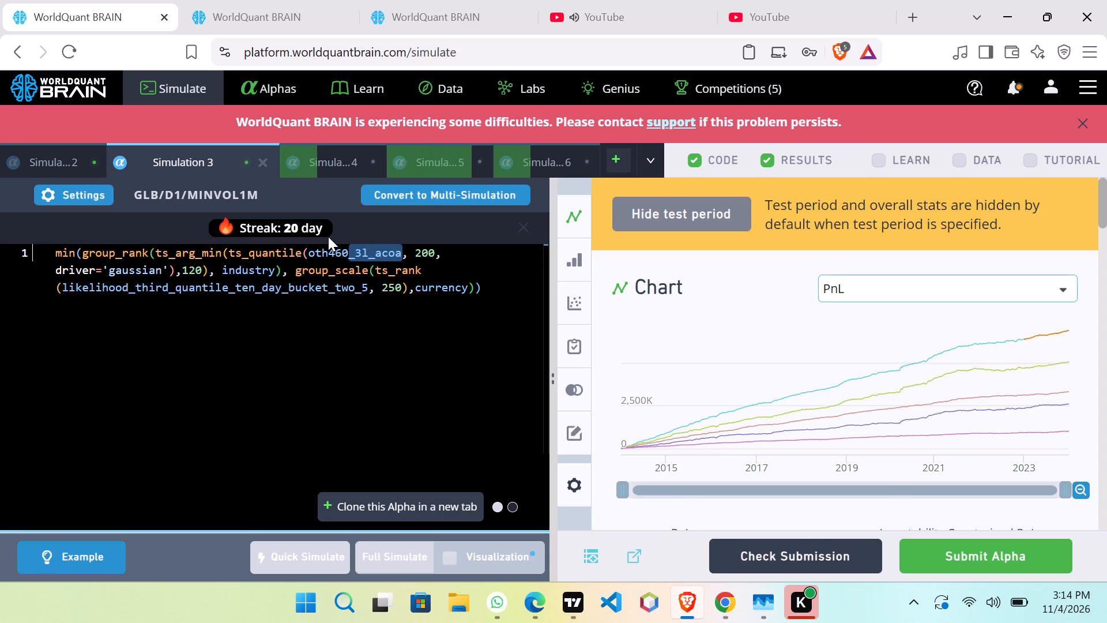
key(BackSpace)
key(BackSpace)
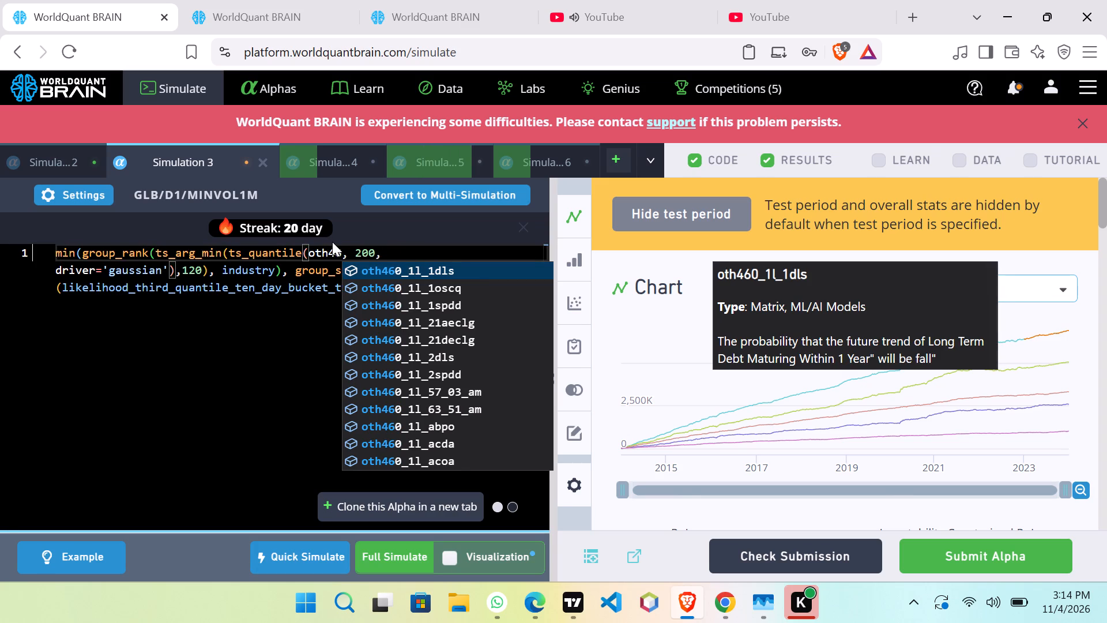
key(0)
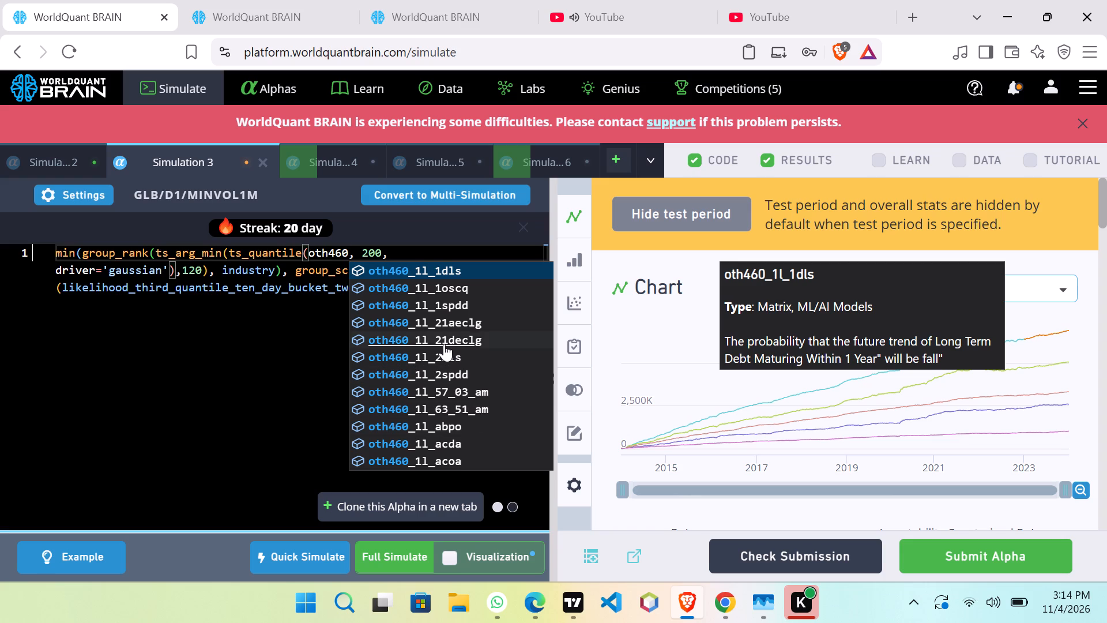
scroll(443, 347, down, 3)
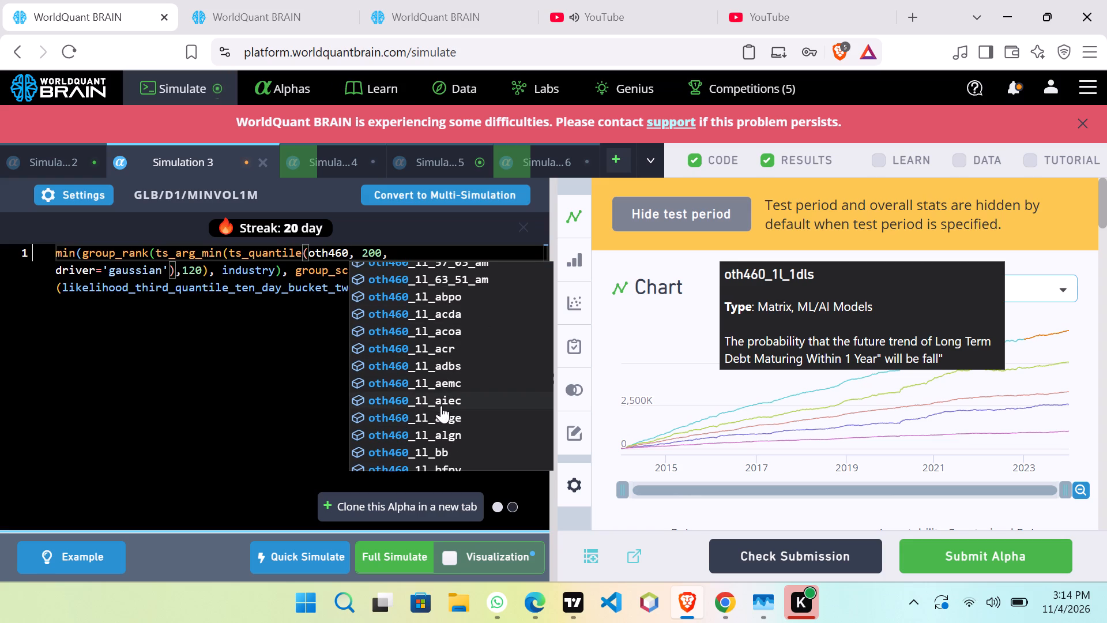
scroll(436, 369, up, 1)
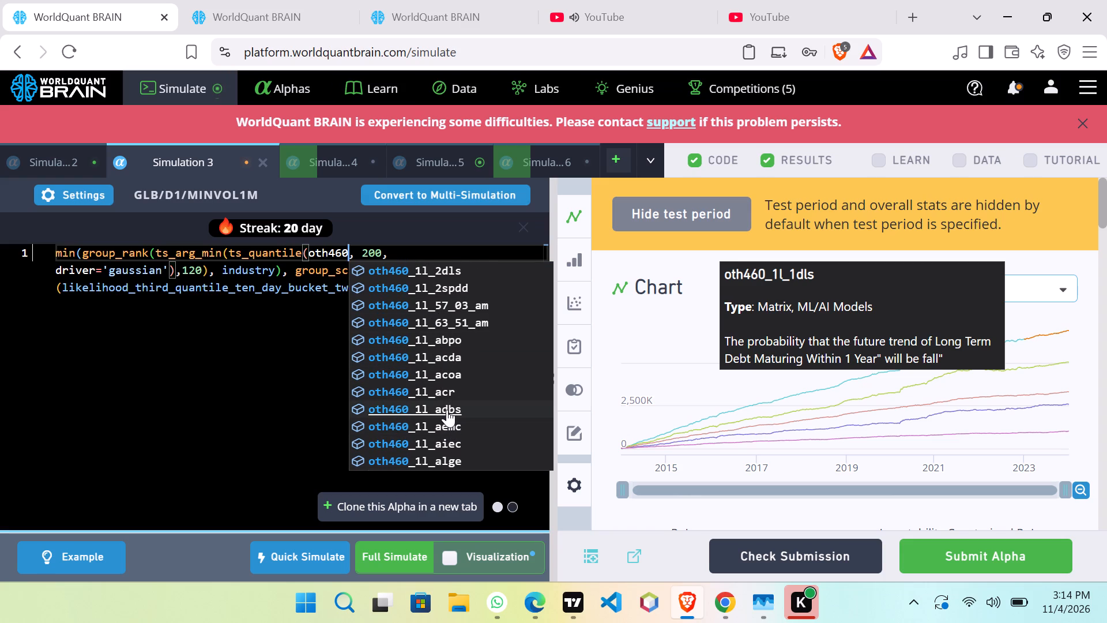
scroll(447, 410, down, 2)
click(448, 429)
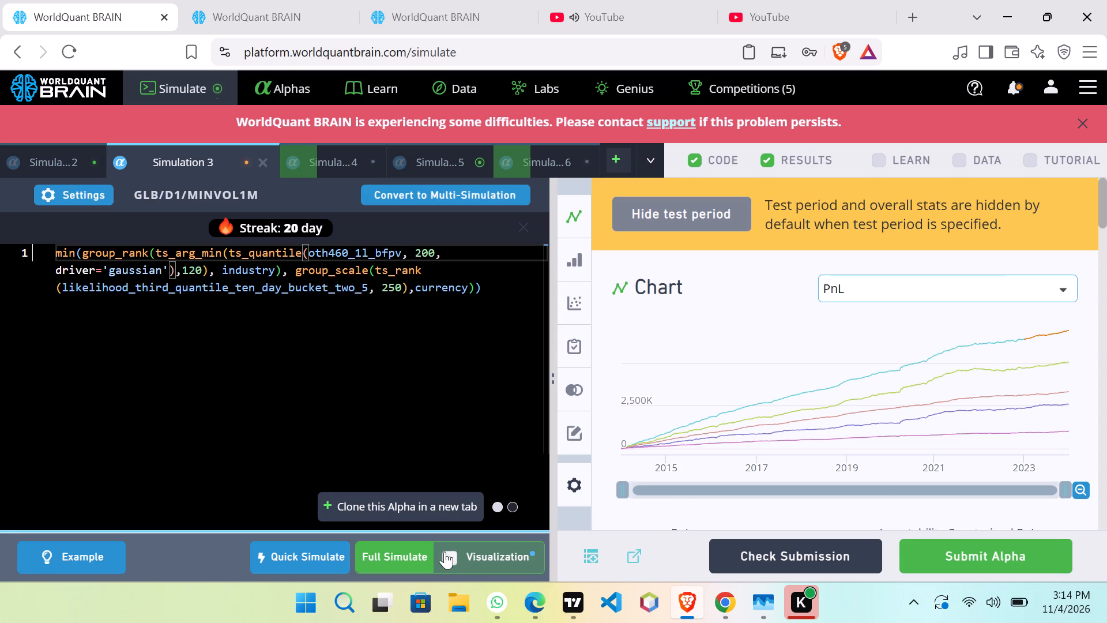
click(409, 550)
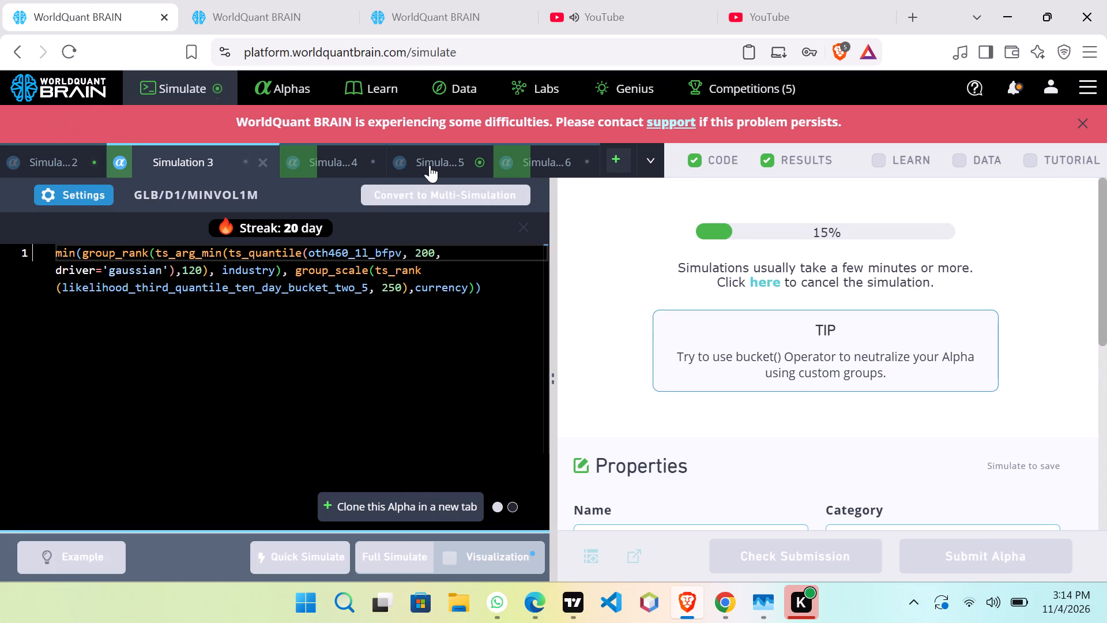
Show the test period in Simulation 5's results.
click(436, 165)
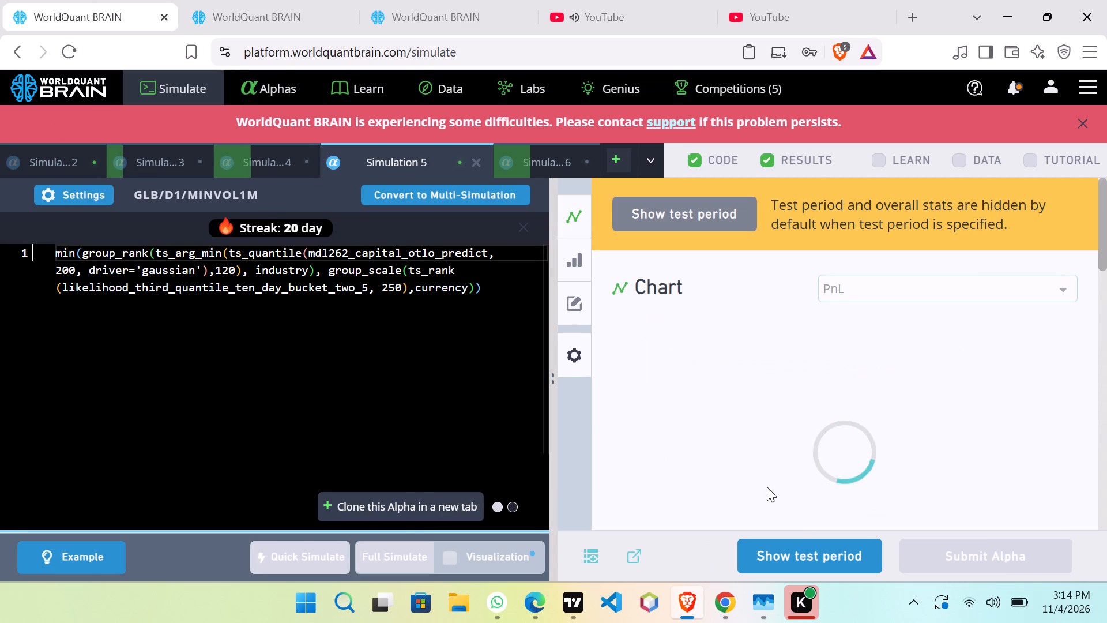
click(807, 550)
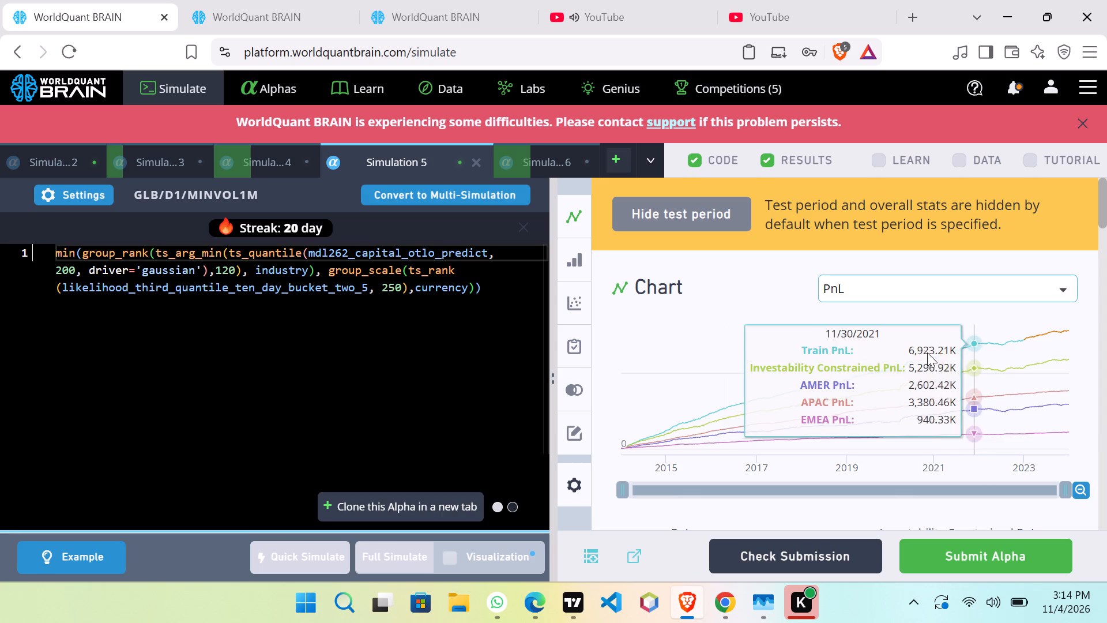
Run the production correlation check for Simulation 5's alpha.
scroll(752, 438, down, 1)
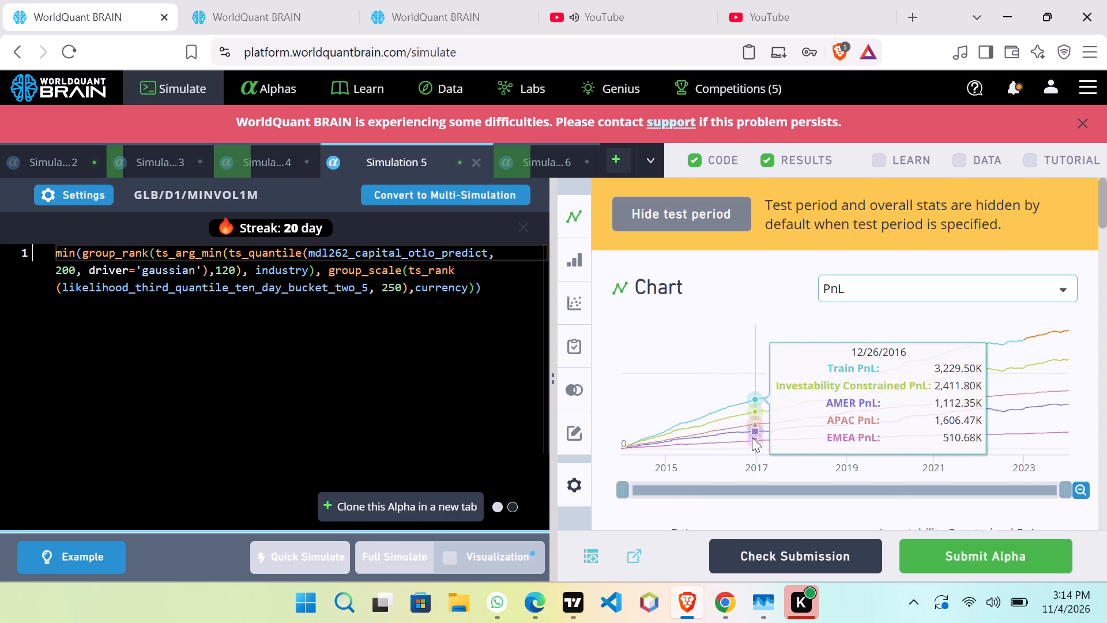
scroll(752, 437, down, 15)
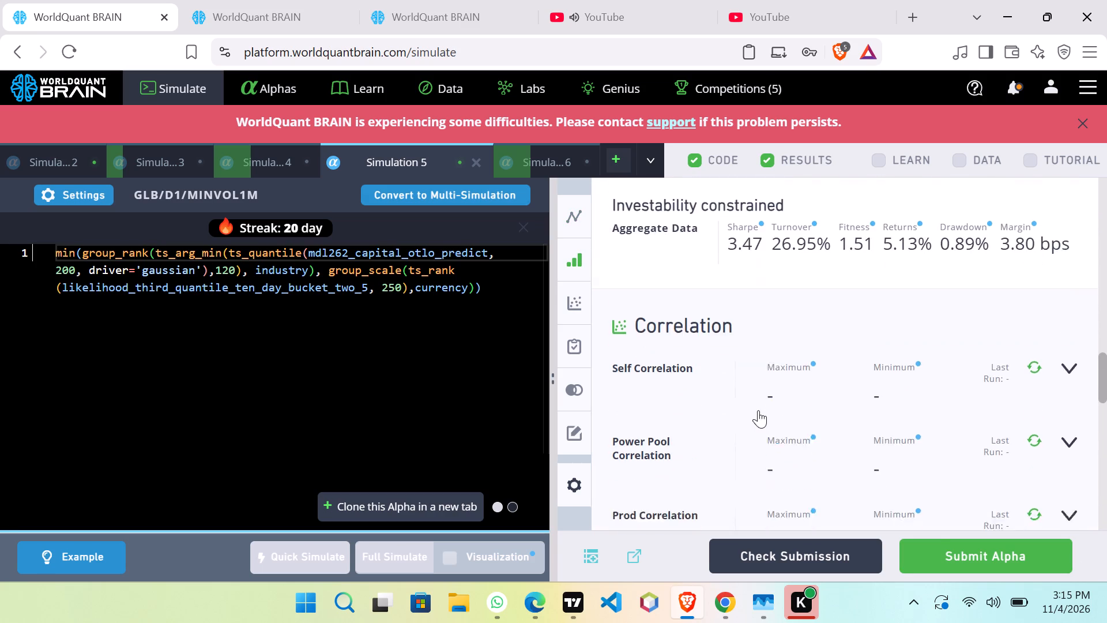
scroll(758, 410, down, 1)
scroll(758, 410, up, 3)
scroll(758, 411, down, 3)
scroll(758, 411, up, 1)
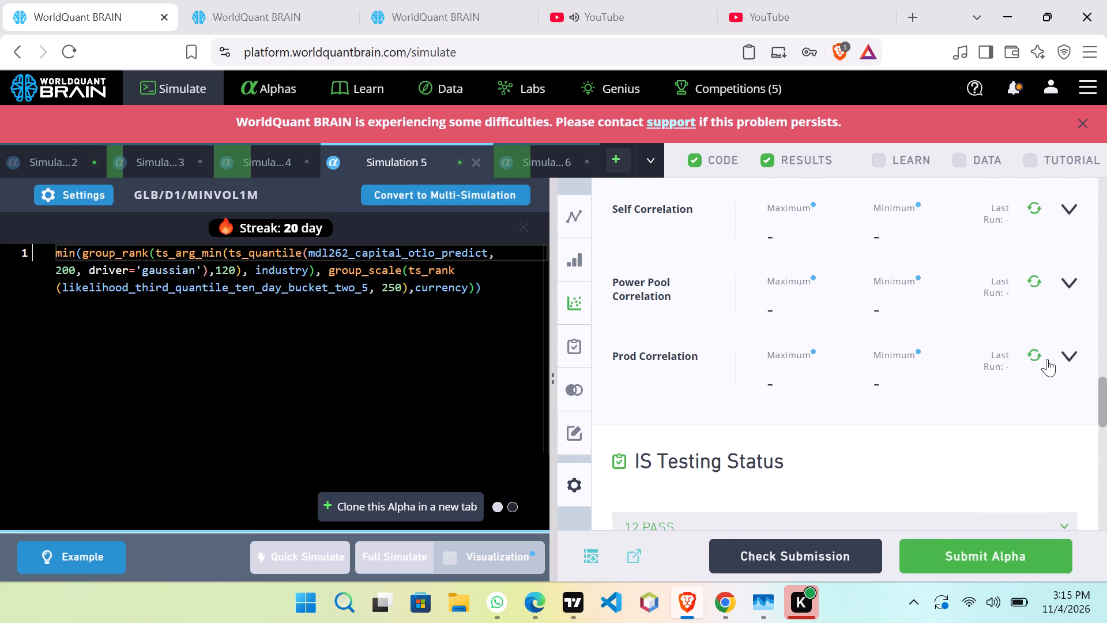
click(1039, 359)
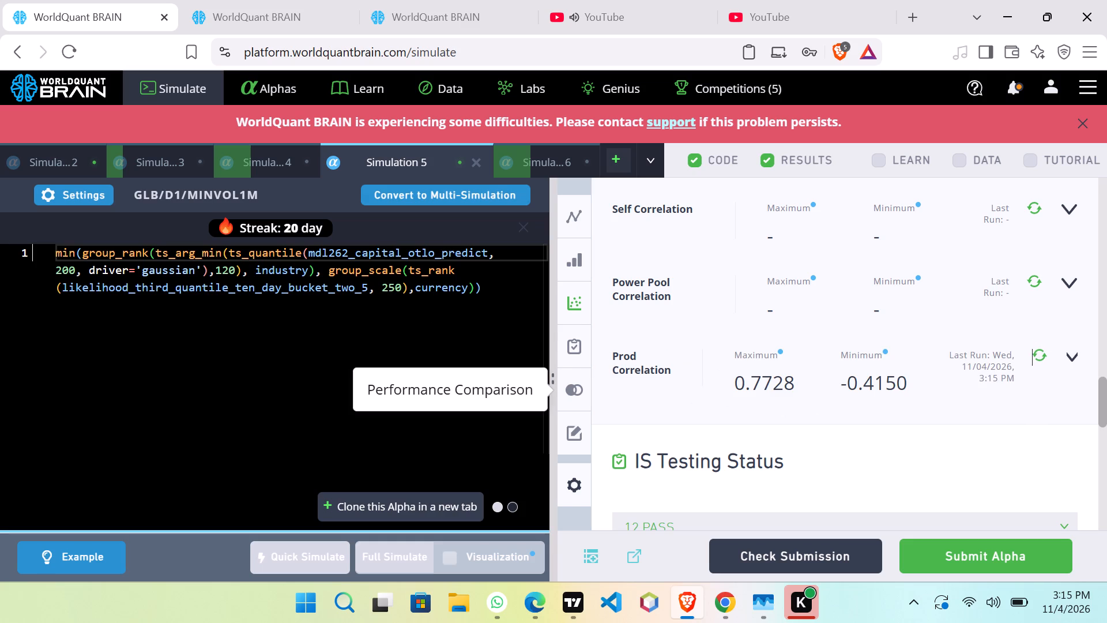
Change the group_rank grouping in Simulation 5's expression to subindustry and start its full simulation.
click(256, 271)
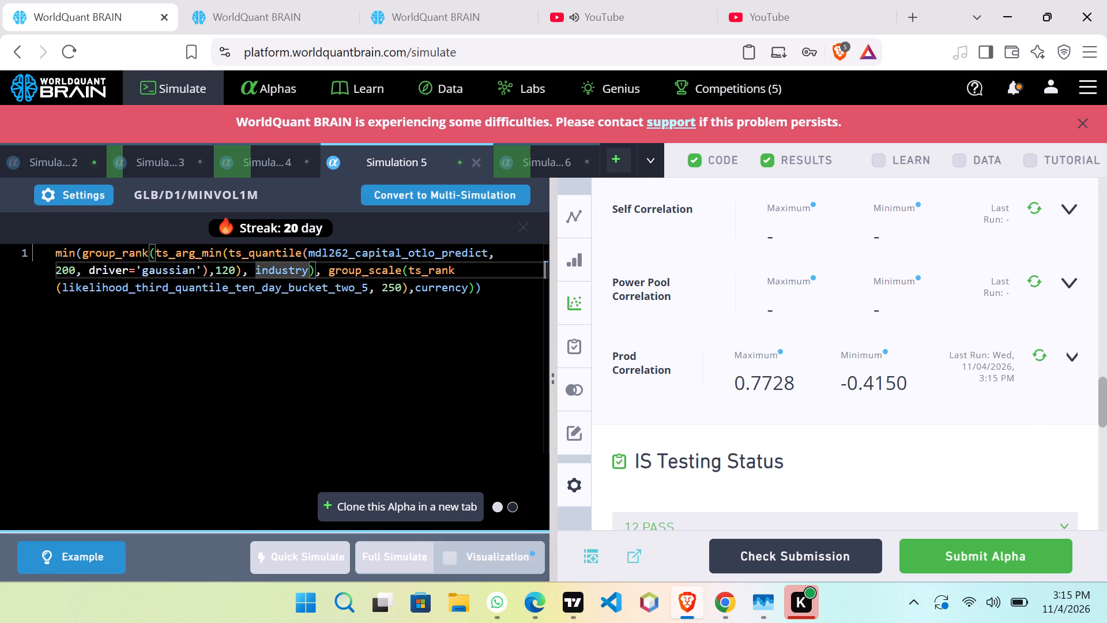
key(s)
key(u)
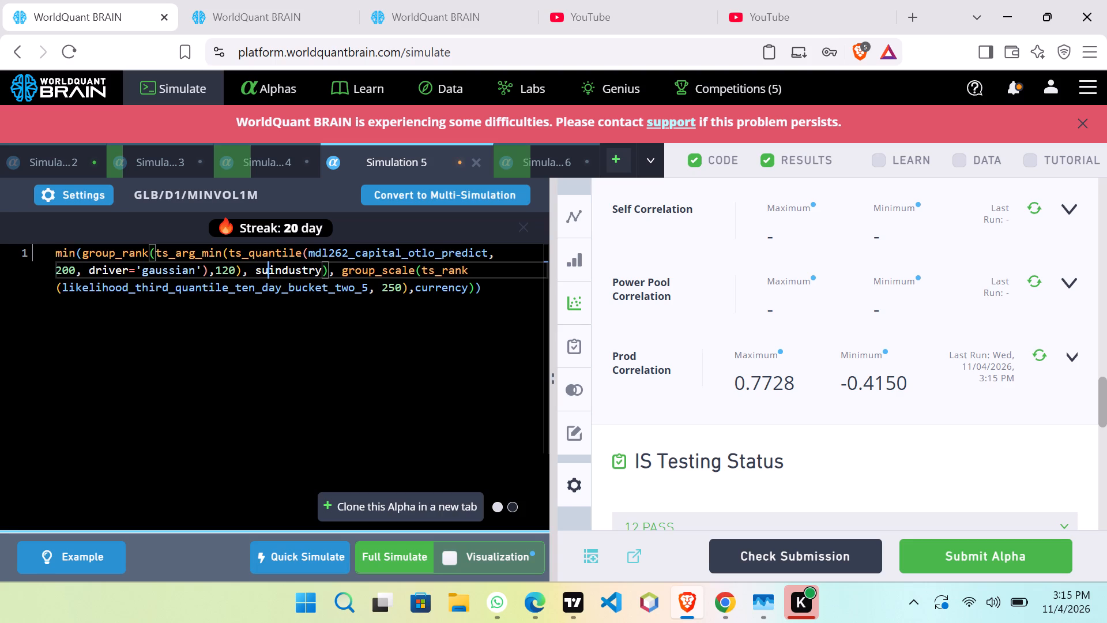
key(b)
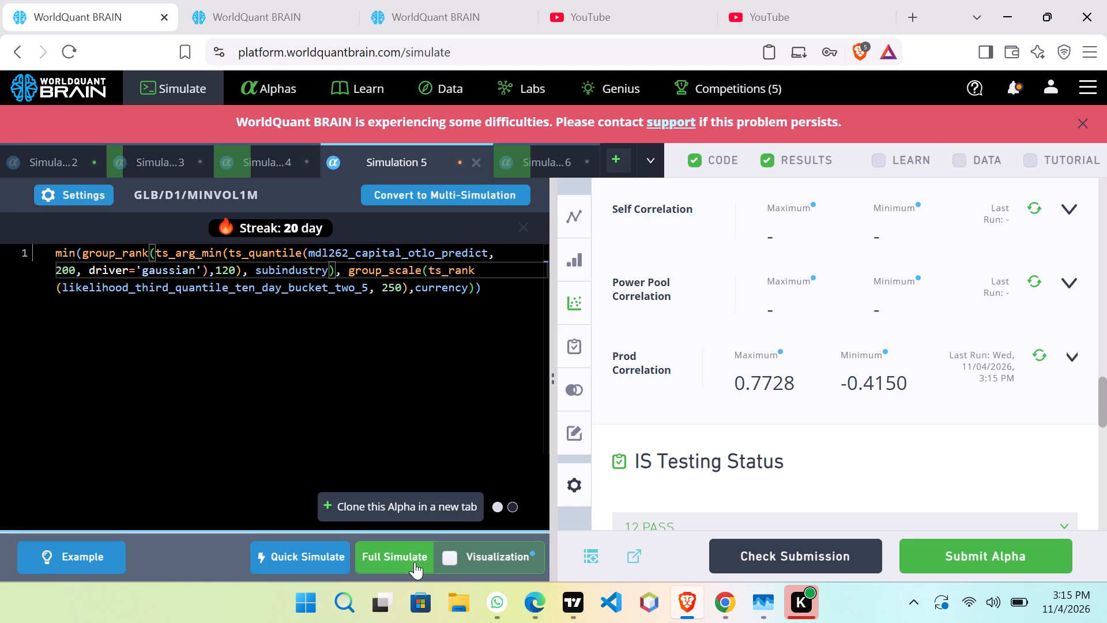
click(413, 554)
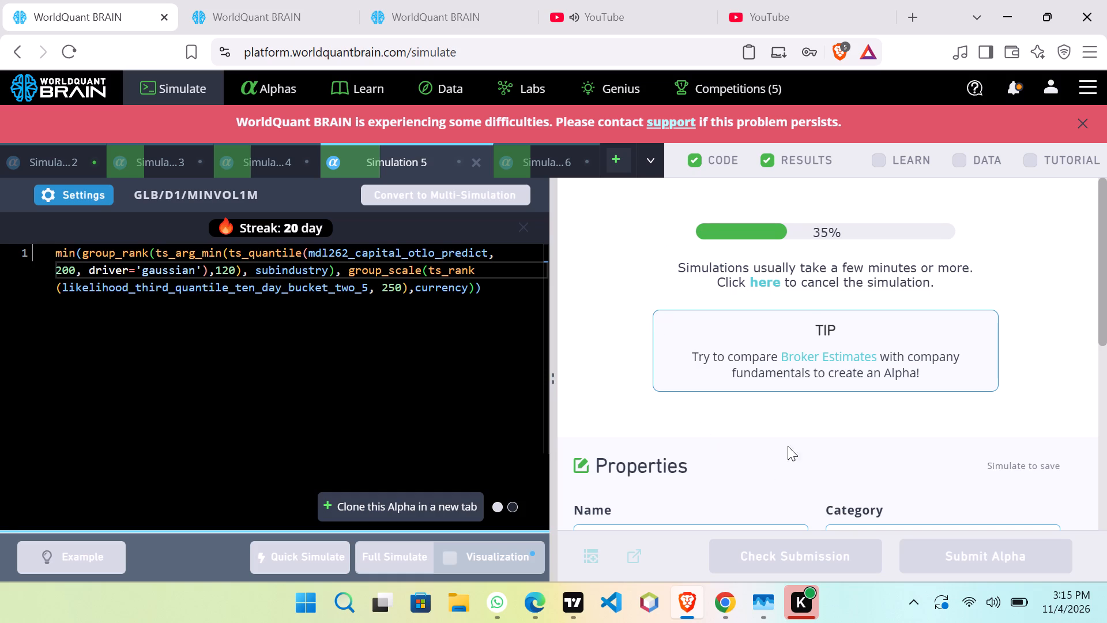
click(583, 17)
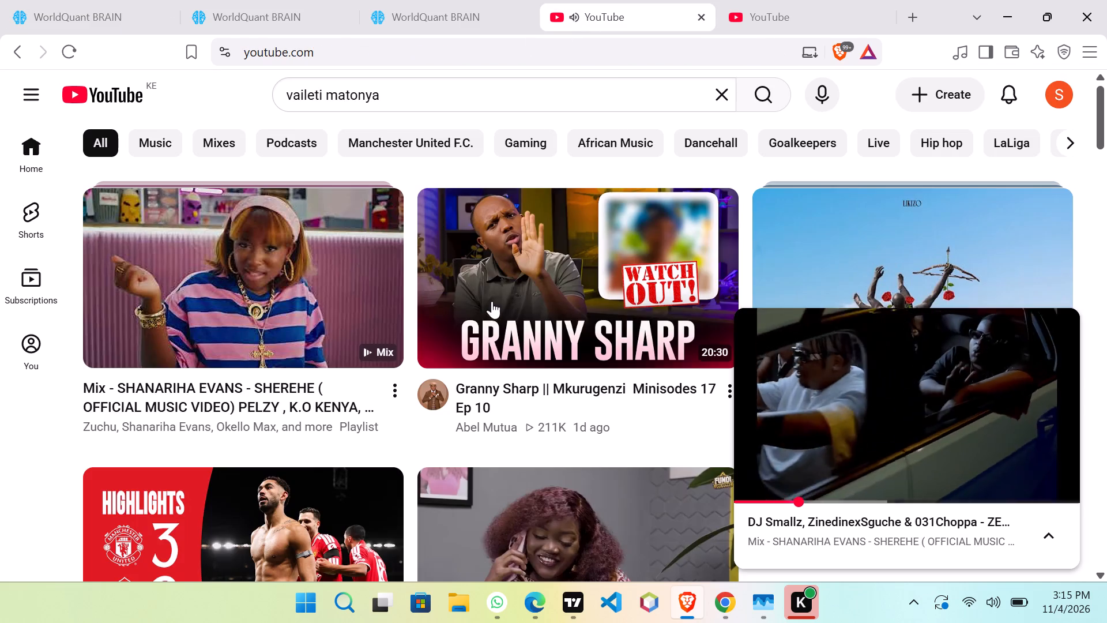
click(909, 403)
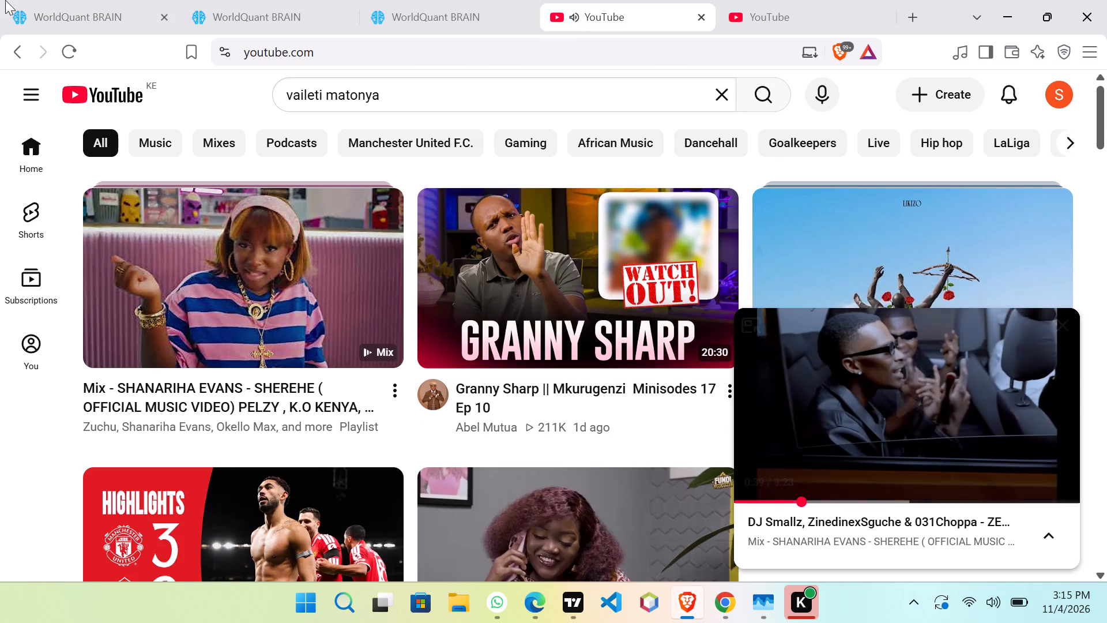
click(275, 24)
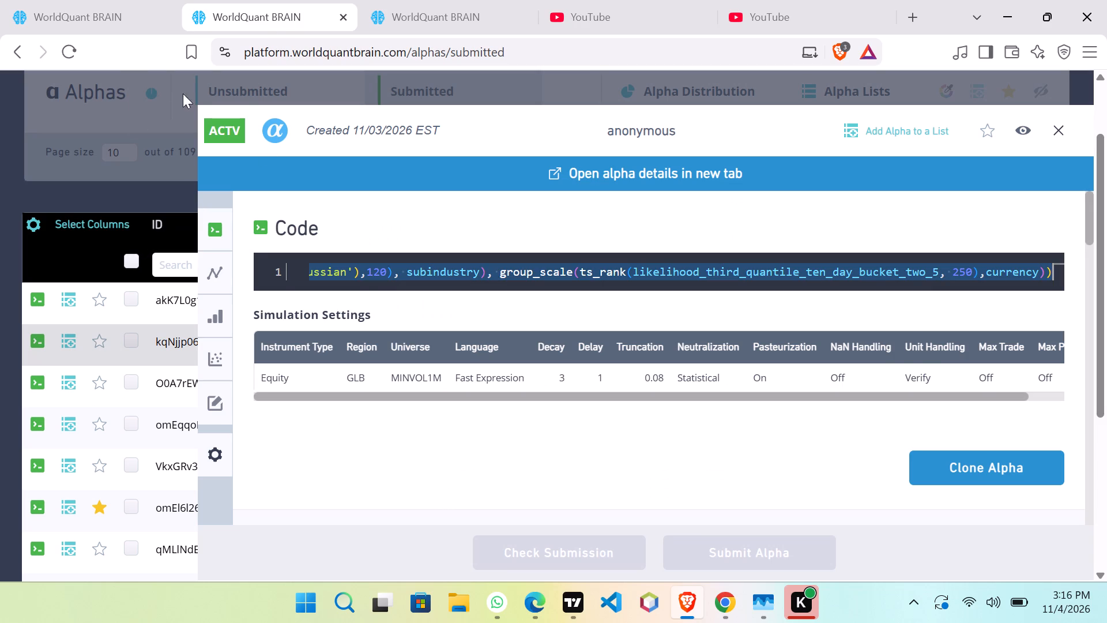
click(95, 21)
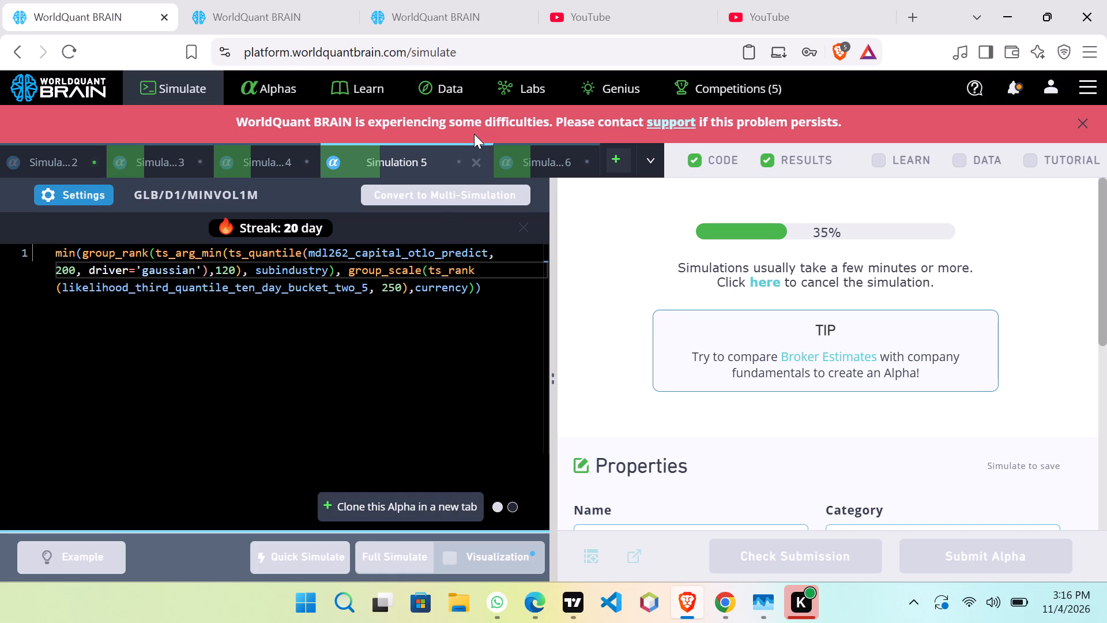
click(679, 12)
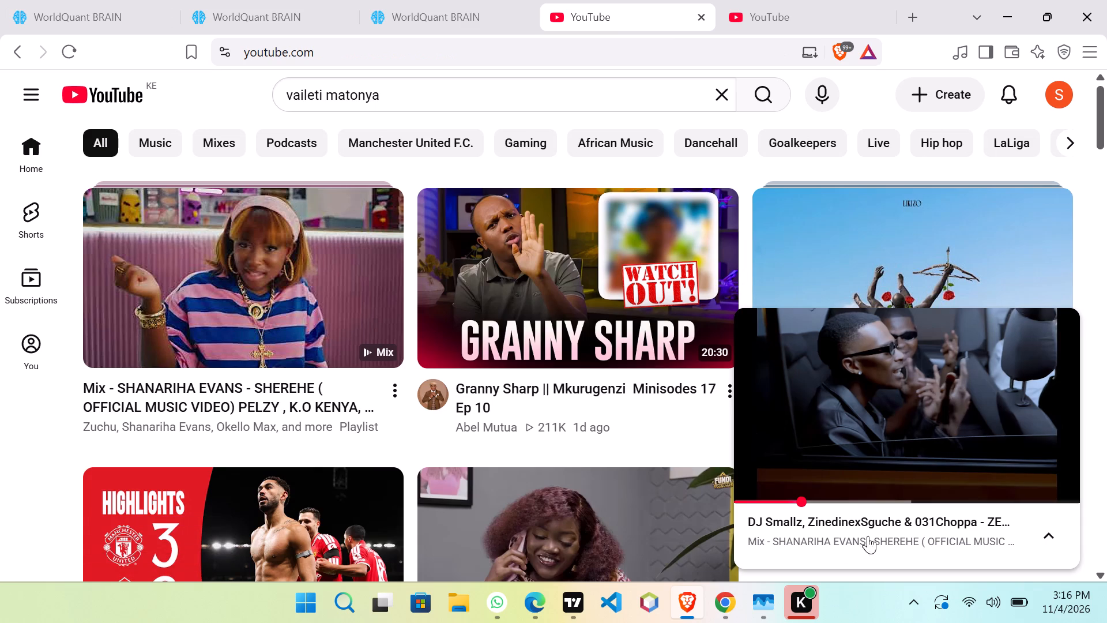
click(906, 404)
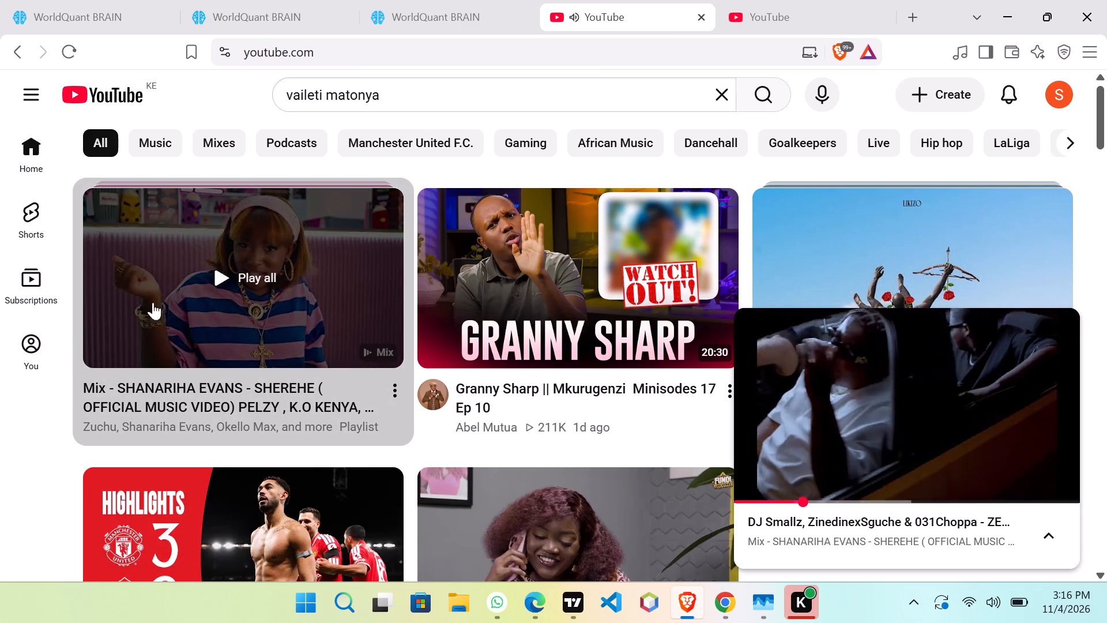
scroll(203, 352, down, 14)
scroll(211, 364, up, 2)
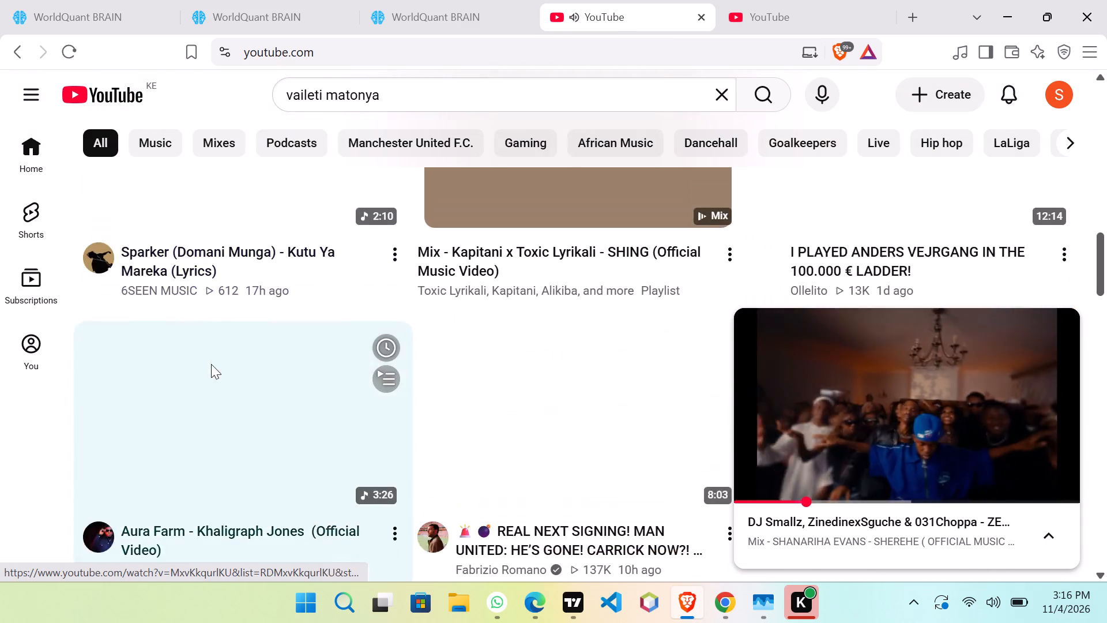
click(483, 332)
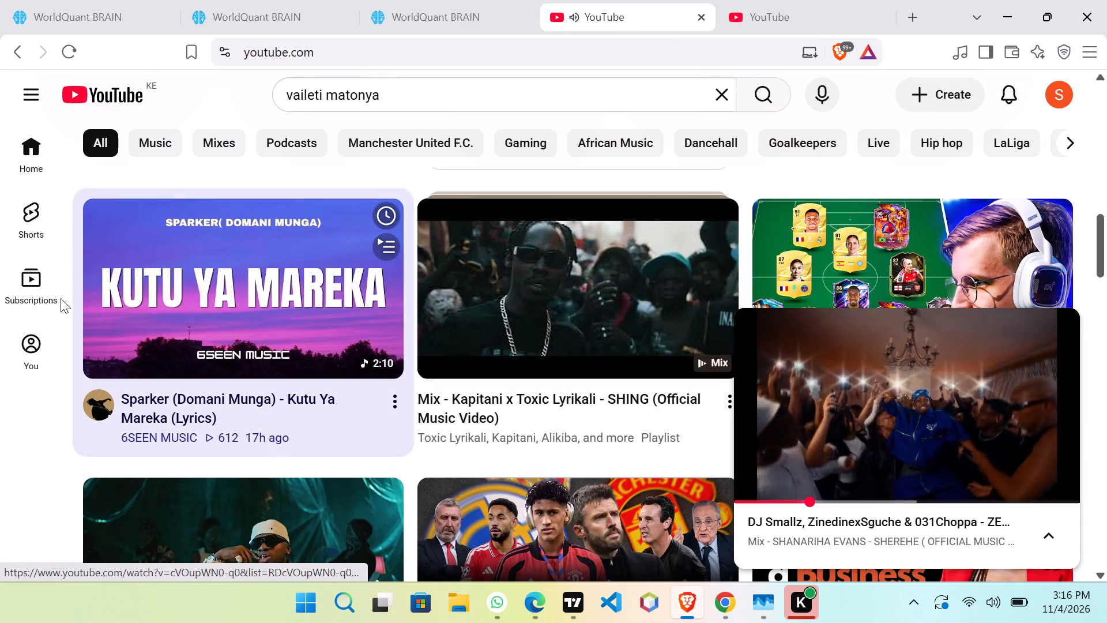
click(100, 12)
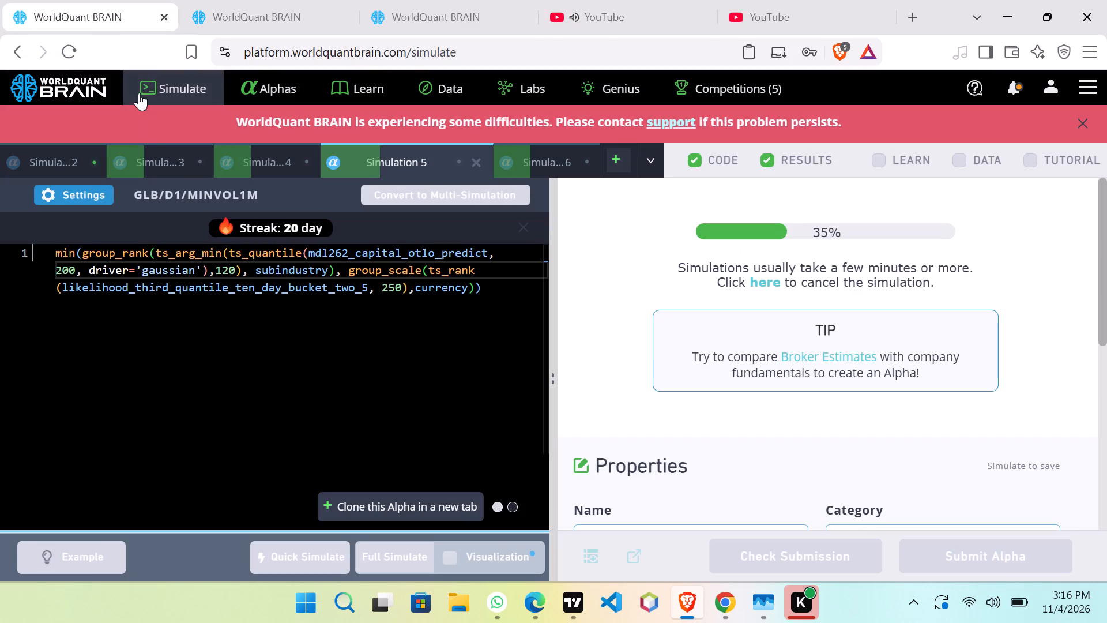
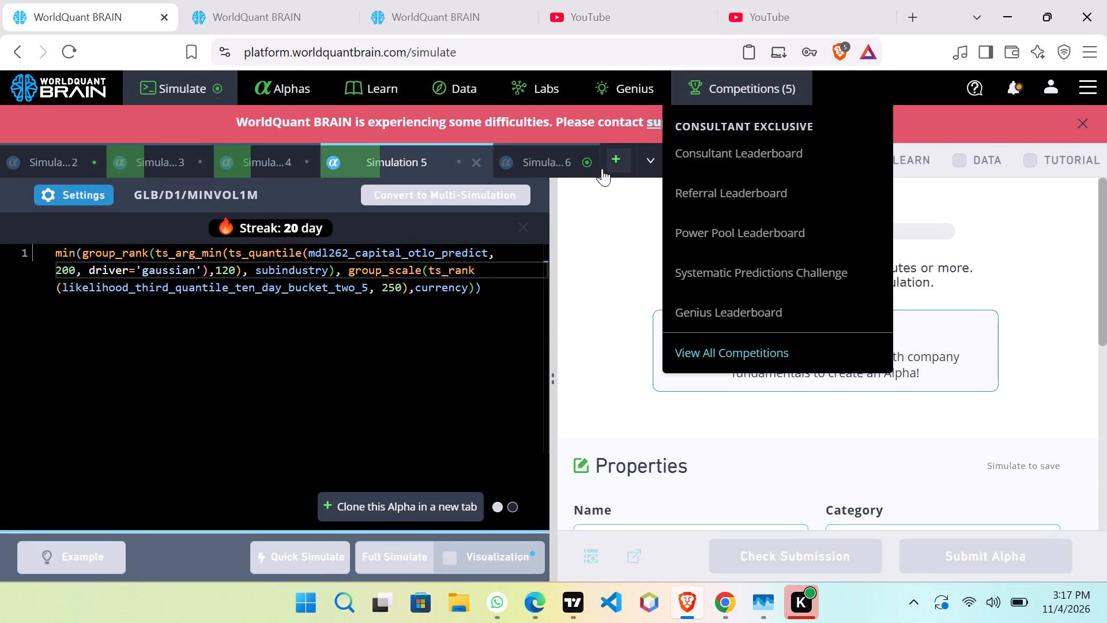
Show the test period in Simulation 6's results.
click(567, 165)
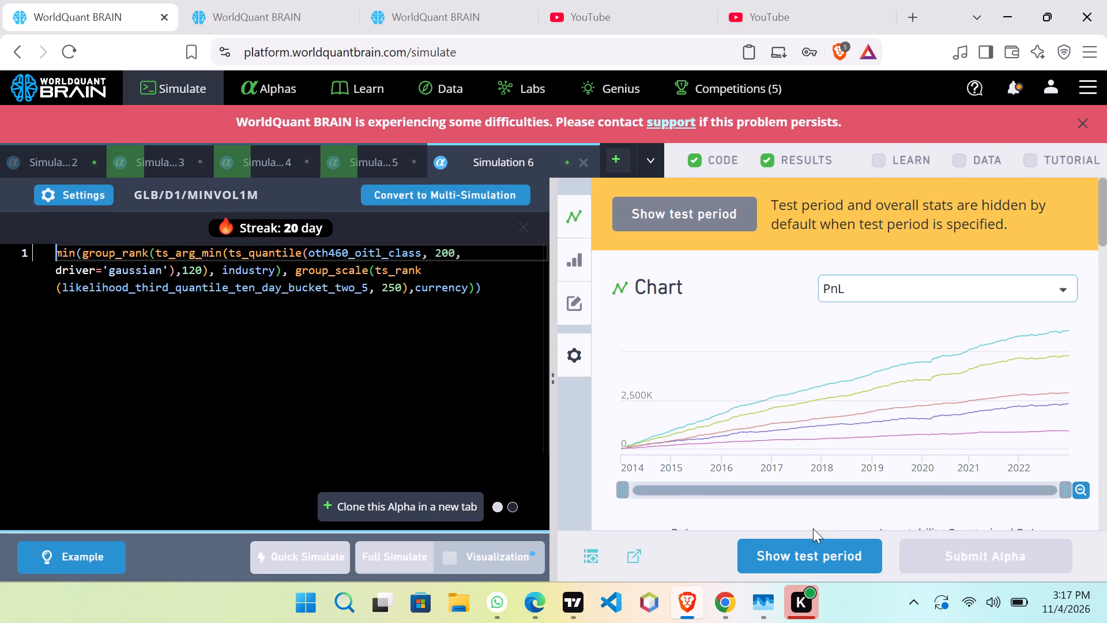
click(809, 547)
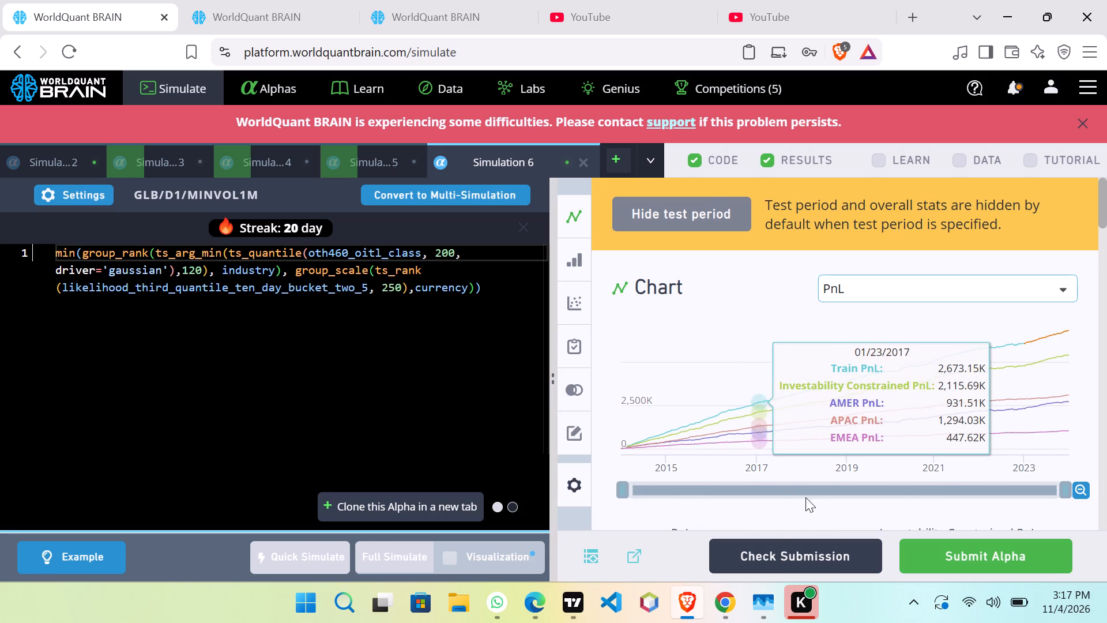
Run the production correlation check for Simulation 6's alpha.
scroll(823, 438, down, 3)
scroll(782, 418, down, 6)
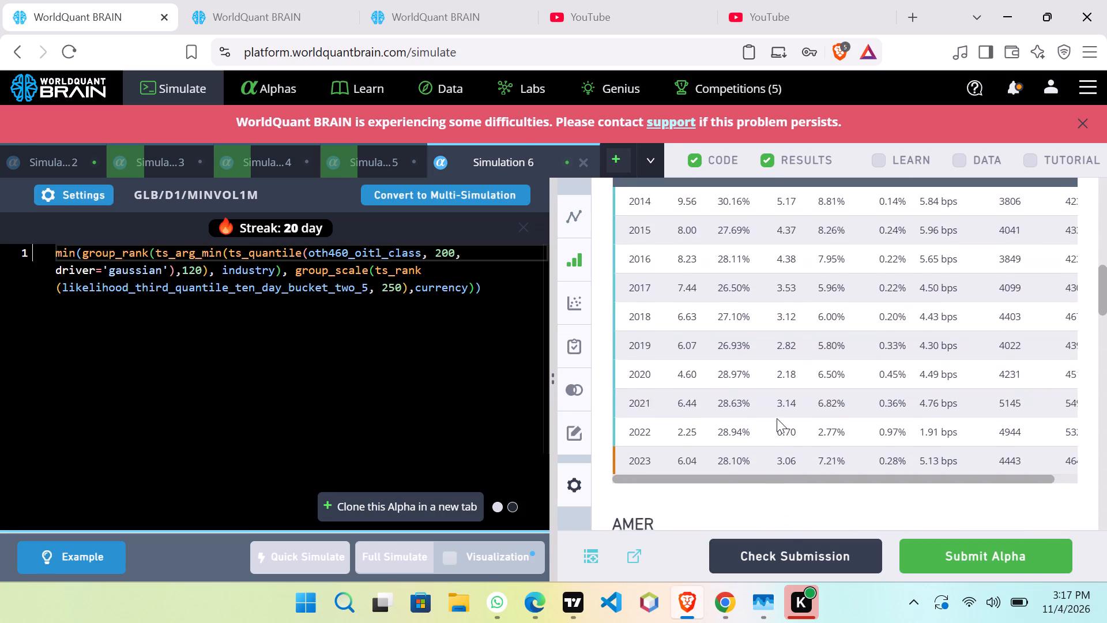
scroll(777, 418, down, 8)
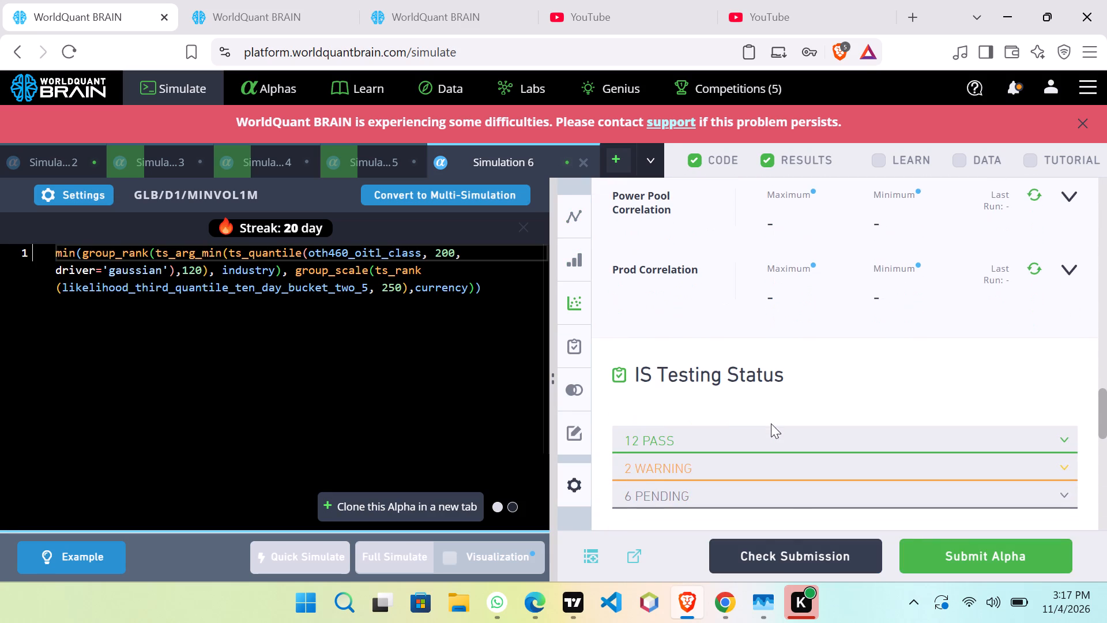
click(1041, 268)
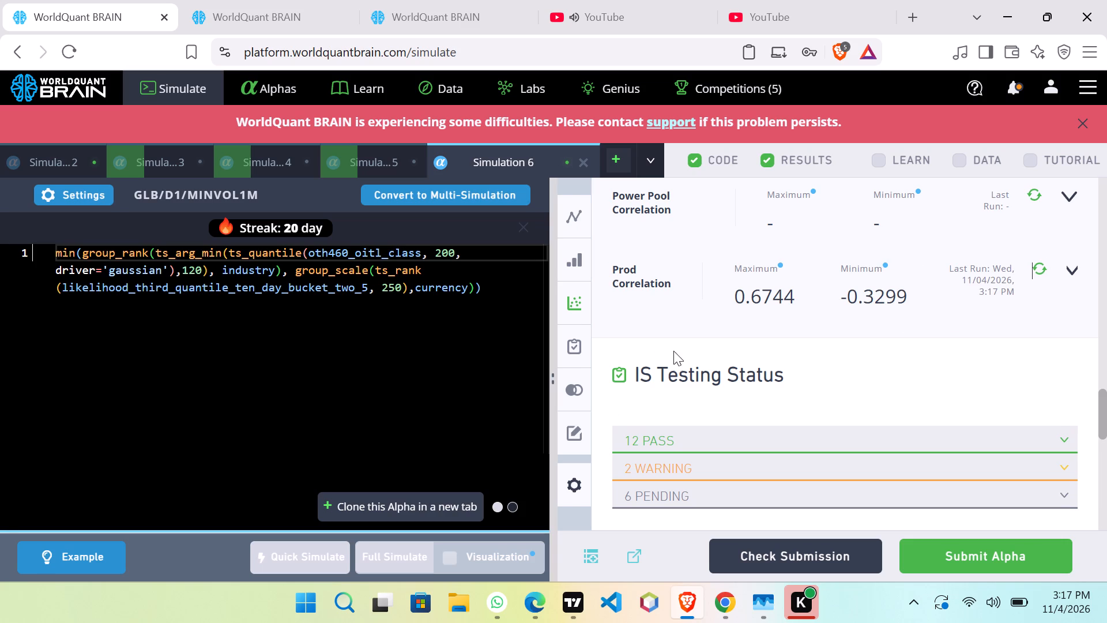
Copy the full three-line description text from the submitted alpha open in the other WorldQuant BRAIN tab.
scroll(673, 351, down, 11)
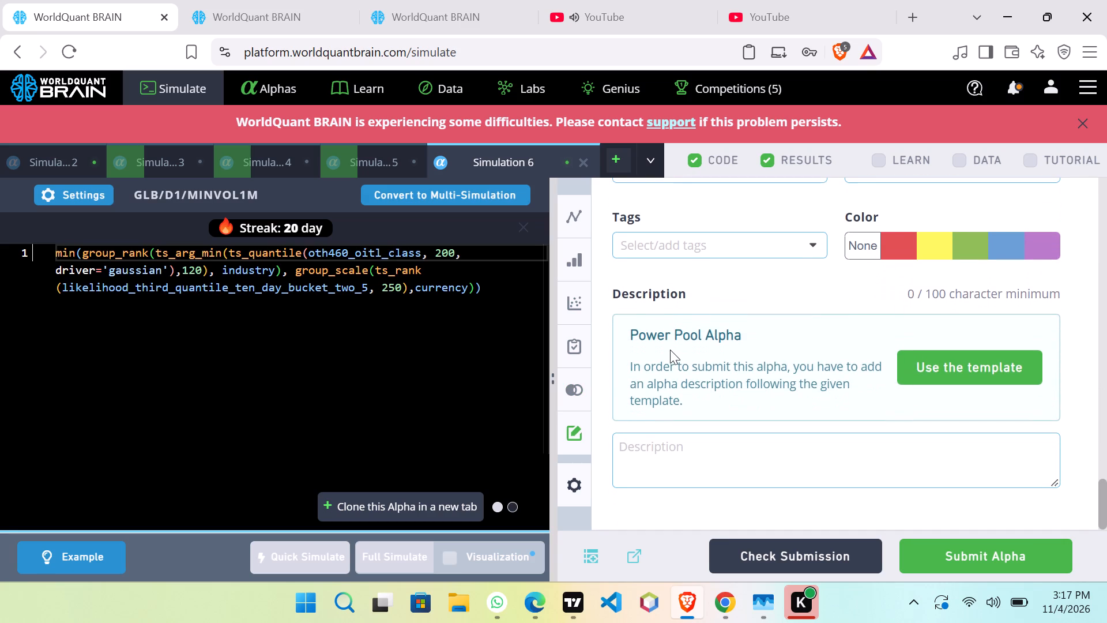
scroll(670, 350, up, 4)
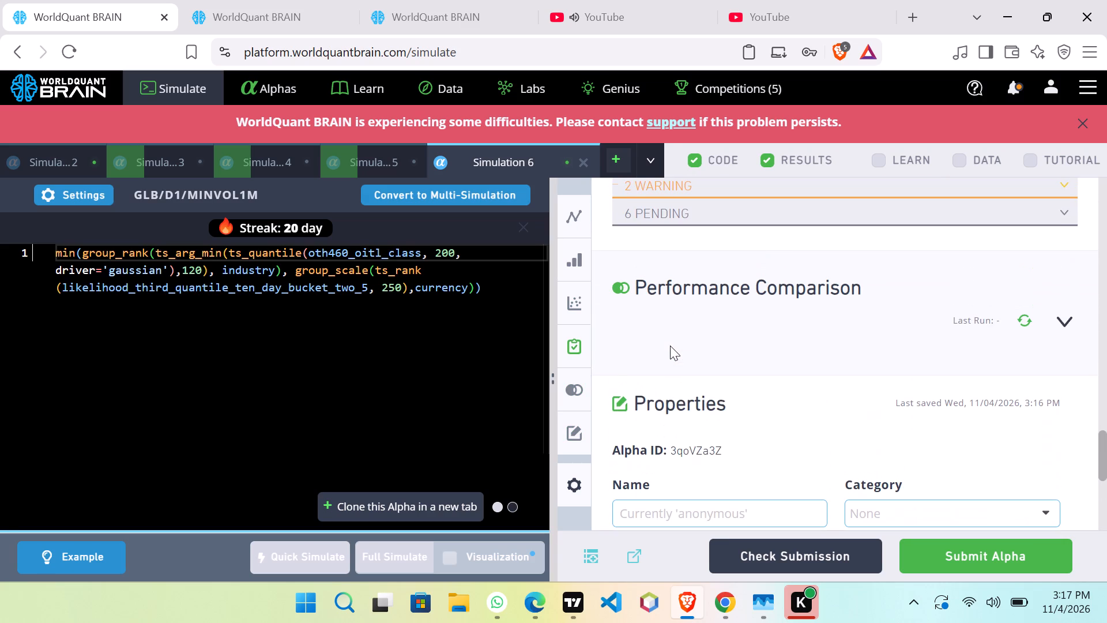
scroll(673, 328, up, 1)
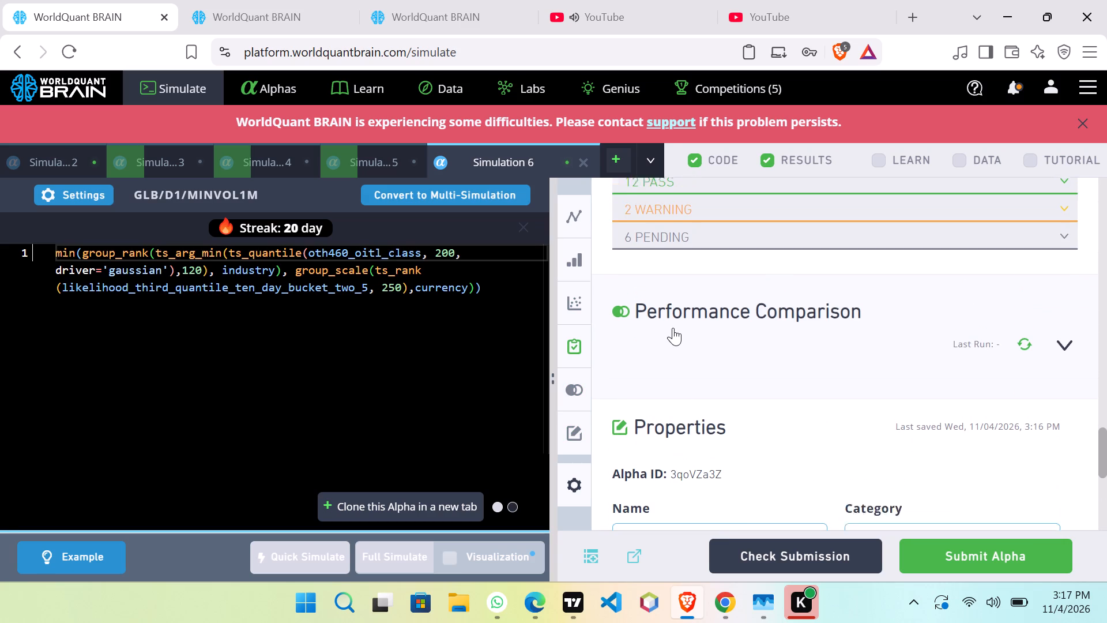
scroll(674, 326, down, 3)
click(257, 20)
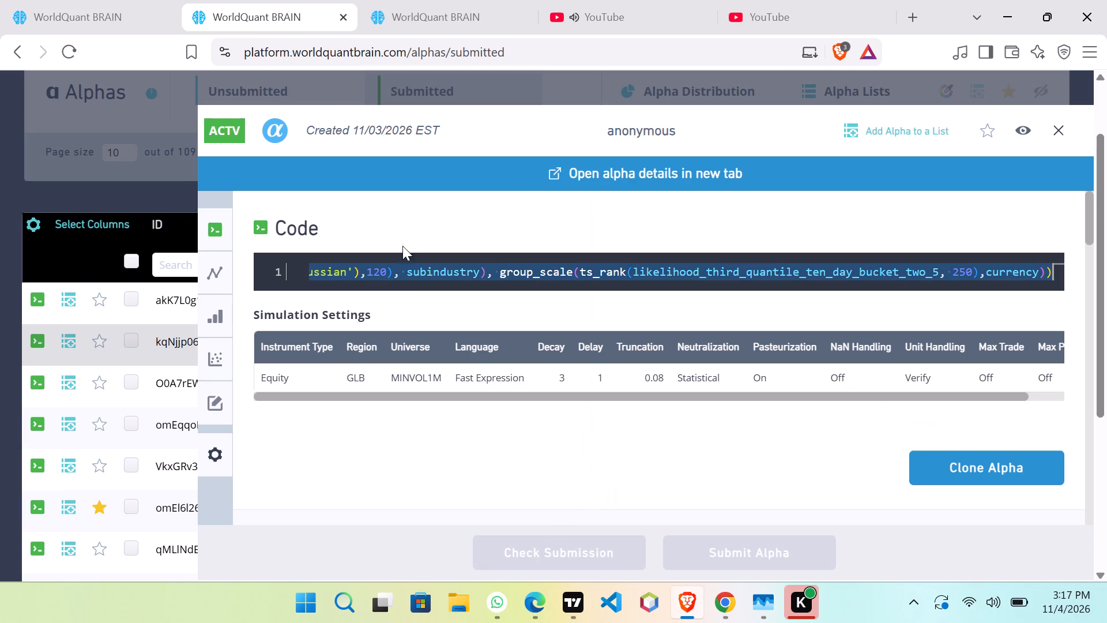
scroll(400, 389, down, 12)
scroll(394, 391, up, 1)
scroll(394, 391, down, 4)
scroll(396, 388, up, 1)
scroll(396, 388, down, 7)
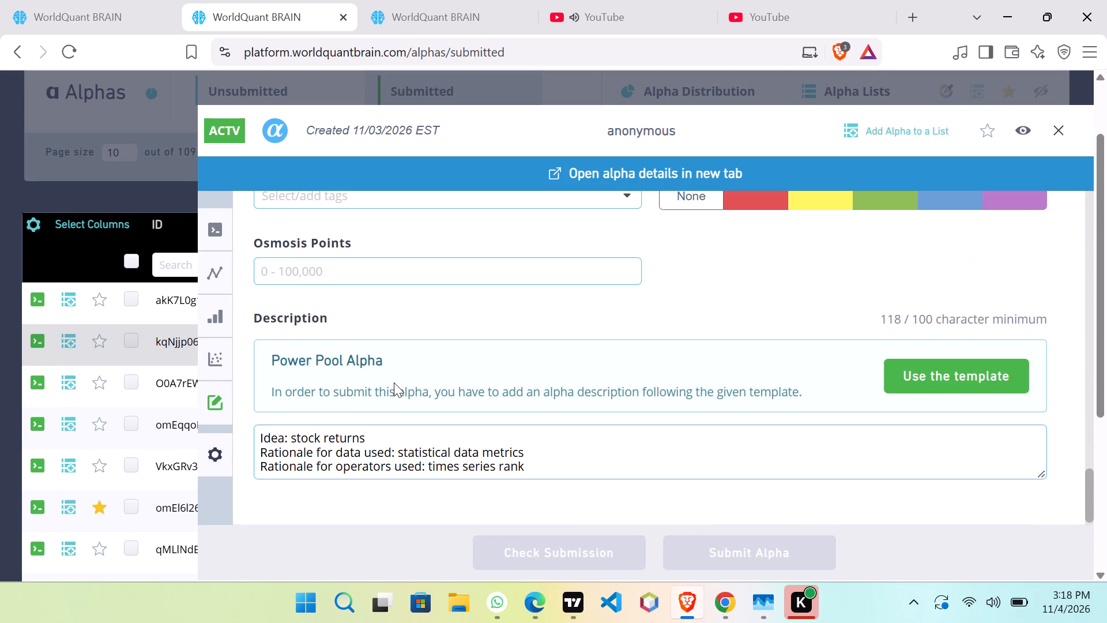
drag(539, 469, 529, 469)
drag(529, 469, 257, 438)
right_click(326, 434)
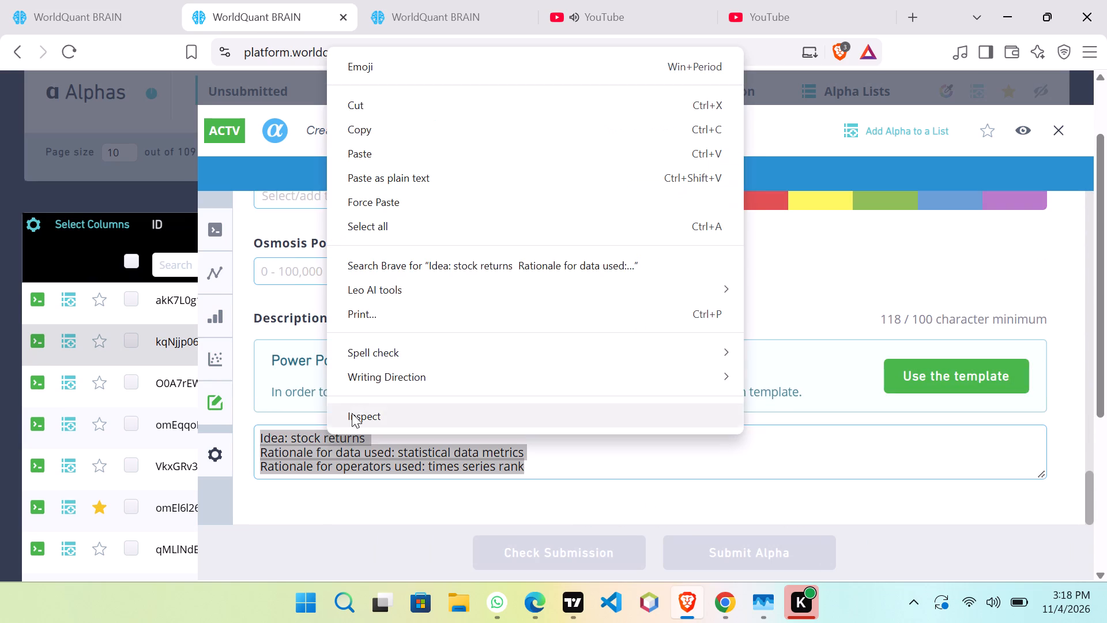
click(355, 130)
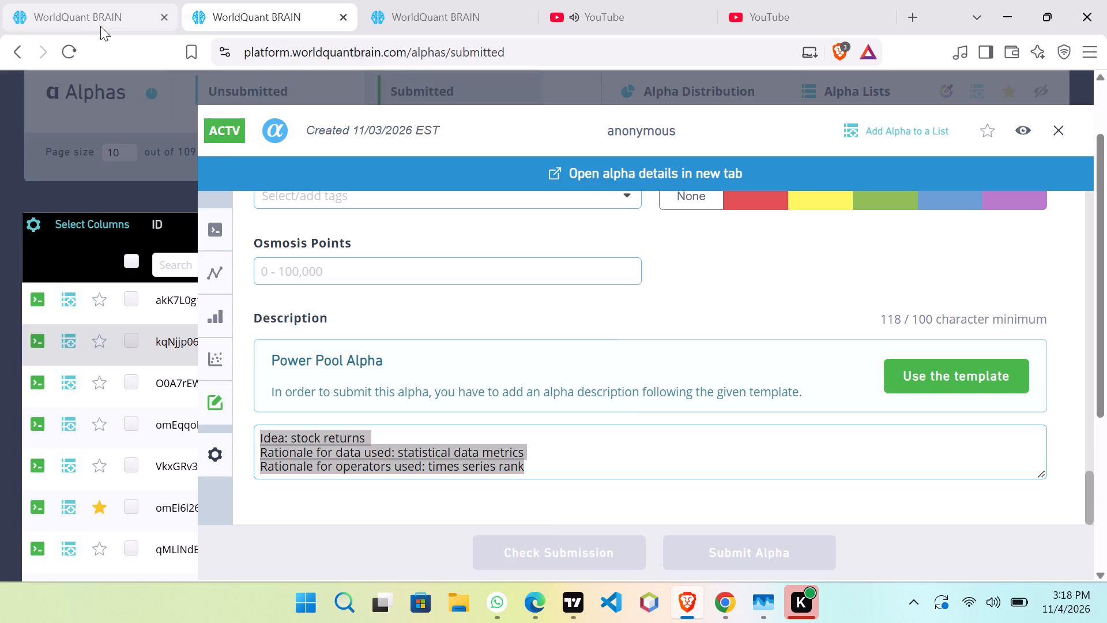
Paste the copied idea, data rationale and operator rationale text into the description of Simulation 6's alpha.
click(100, 26)
scroll(748, 470, down, 6)
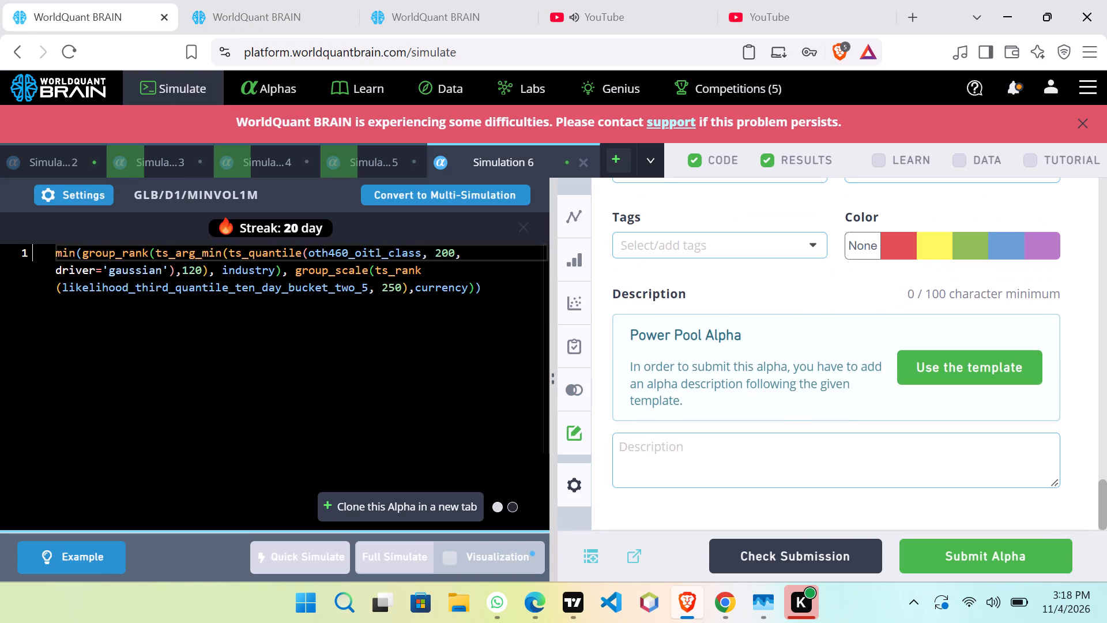
click(680, 466)
right_click(681, 464)
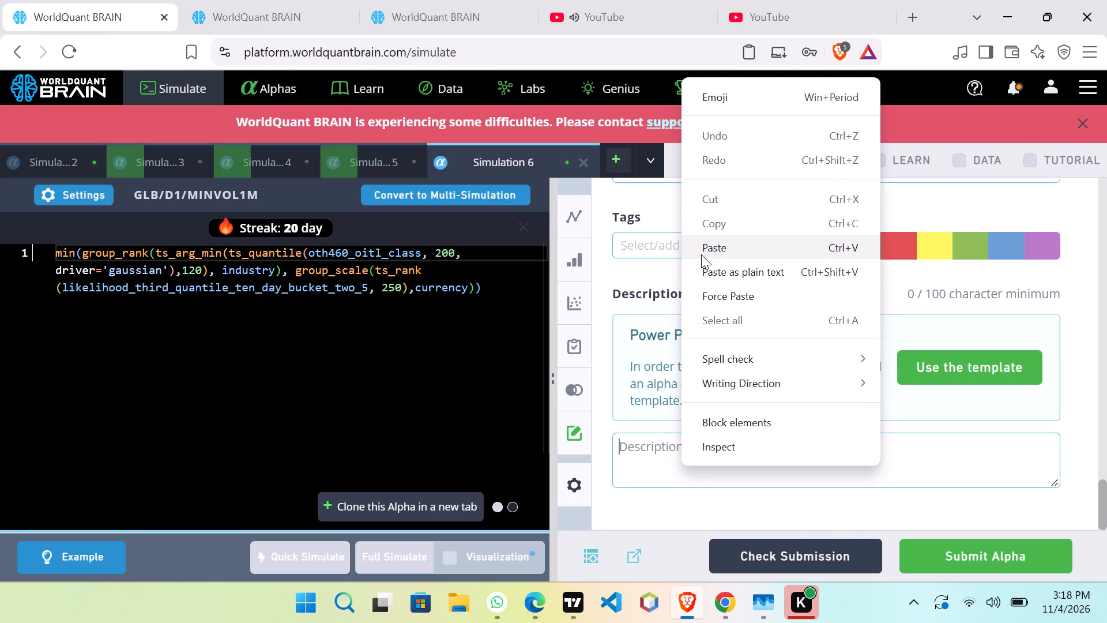
click(705, 246)
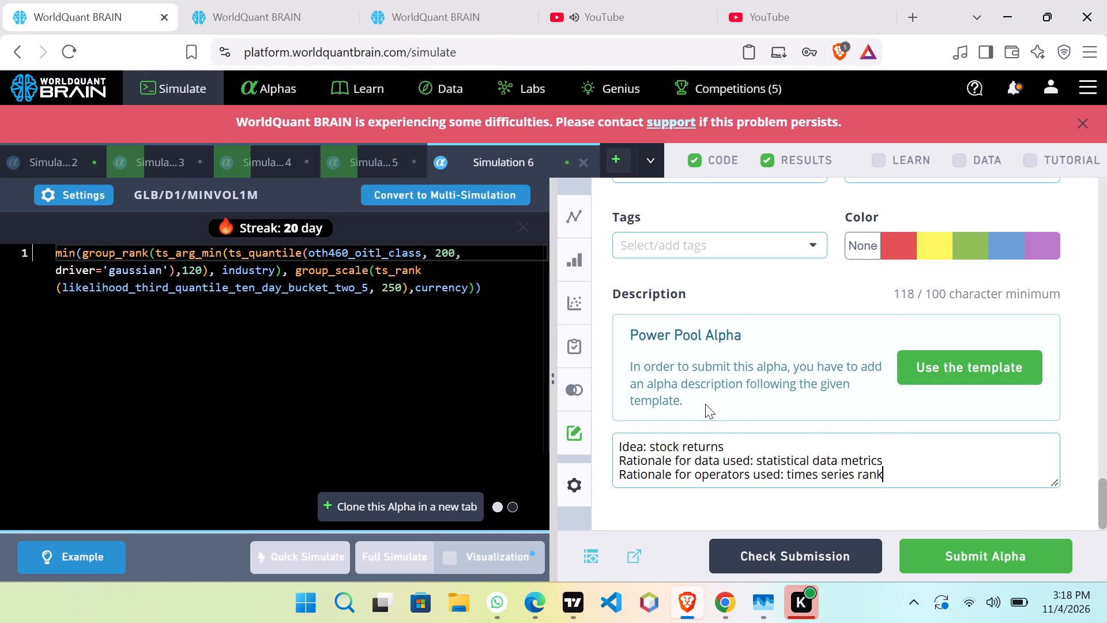
Switch the summary period of Simulation 6's results to IS and review the aggregate data.
scroll(791, 422, up, 12)
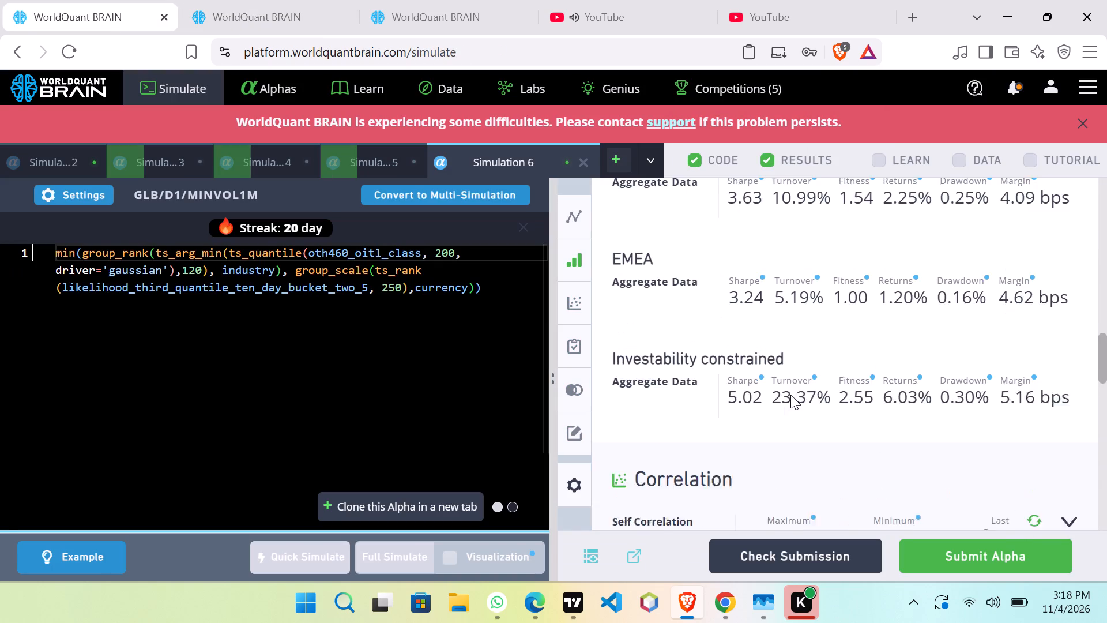
scroll(790, 395, up, 11)
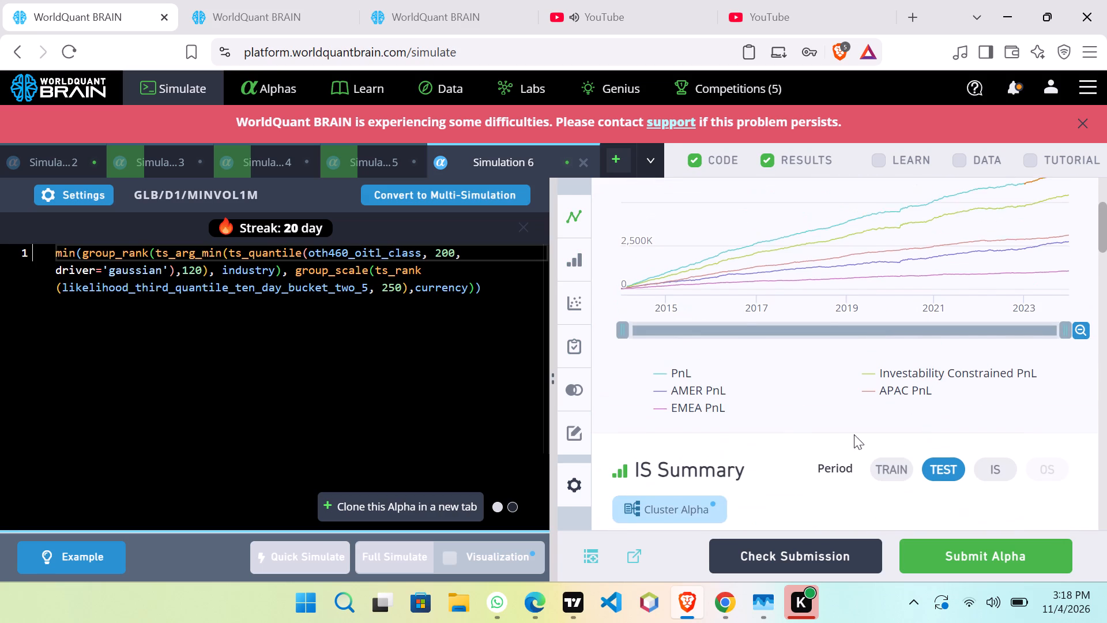
click(997, 515)
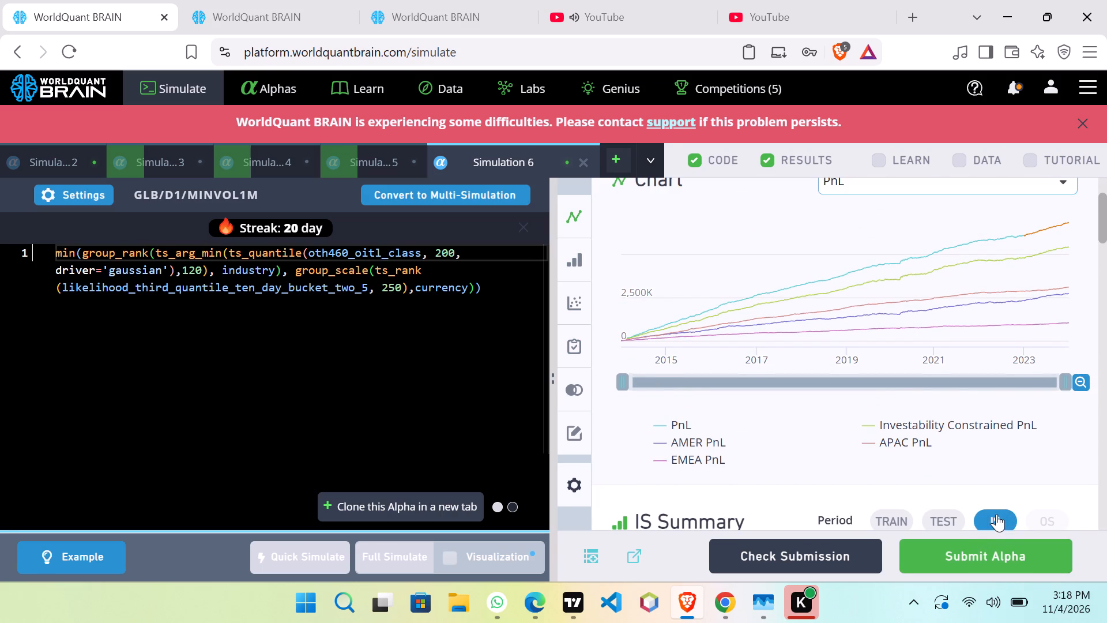
scroll(996, 513, down, 2)
Submit Simulation 6's alpha.
click(1004, 563)
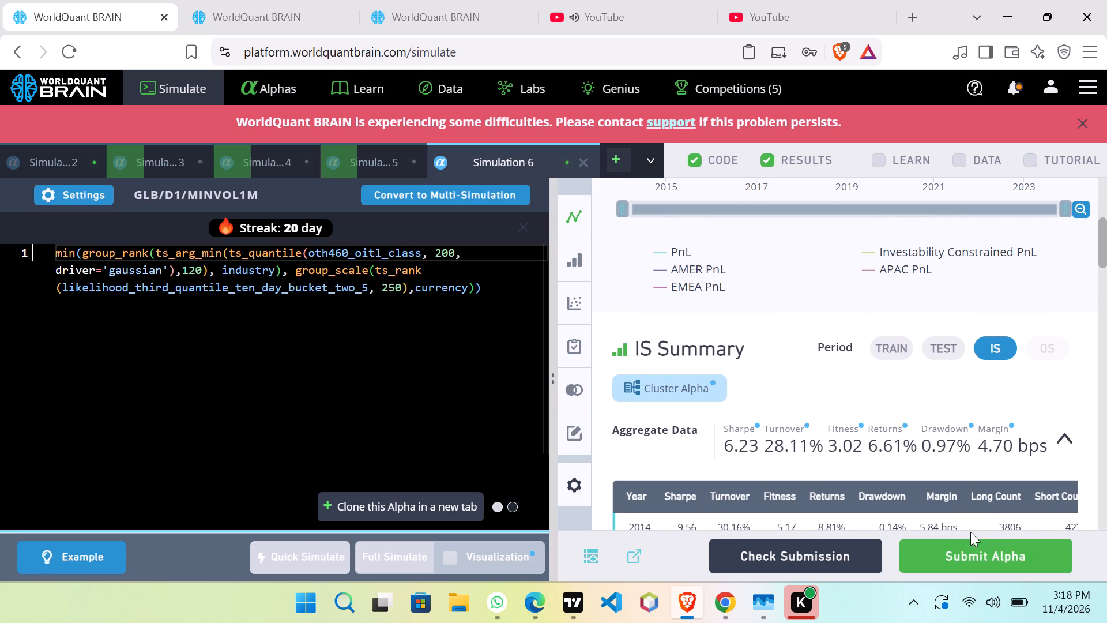
click(970, 547)
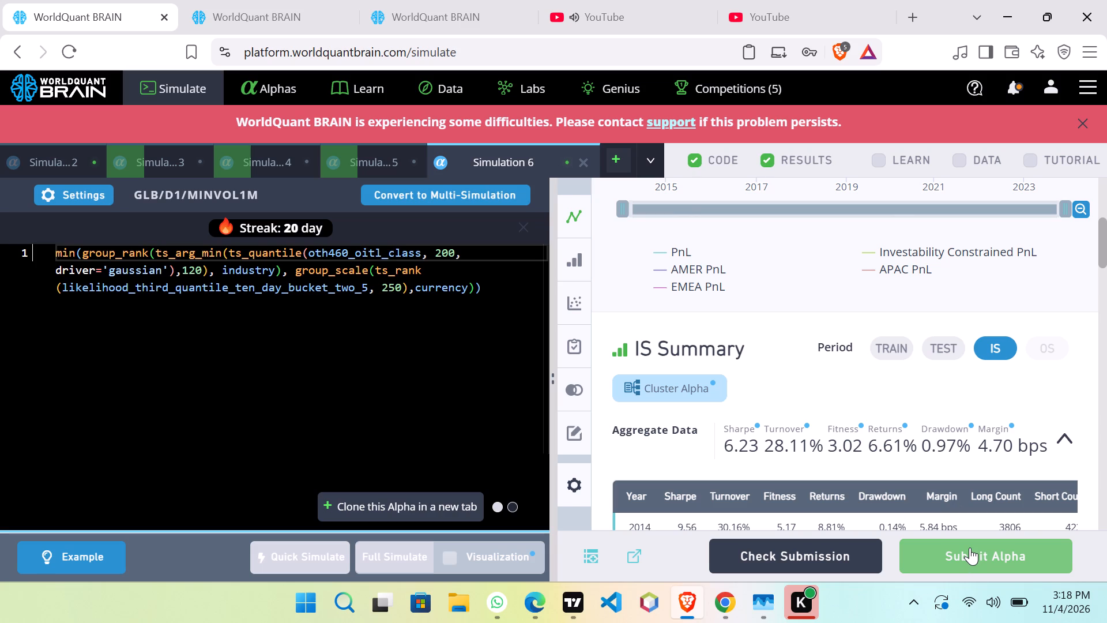
click(970, 543)
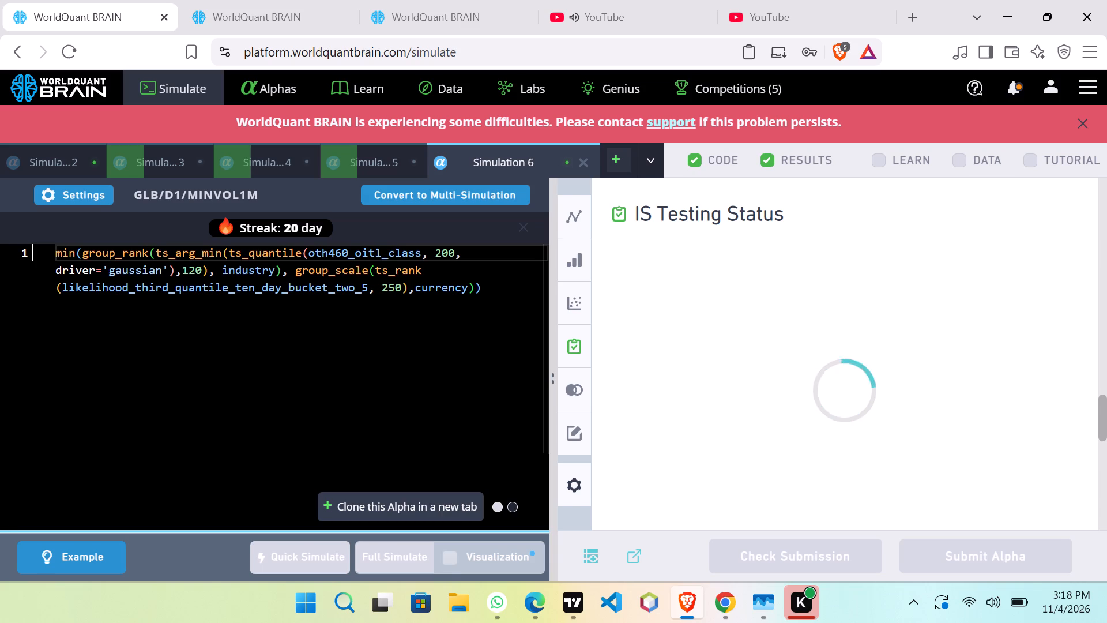
Check the status of Simulations 2, 3, 4 and 5.
click(59, 155)
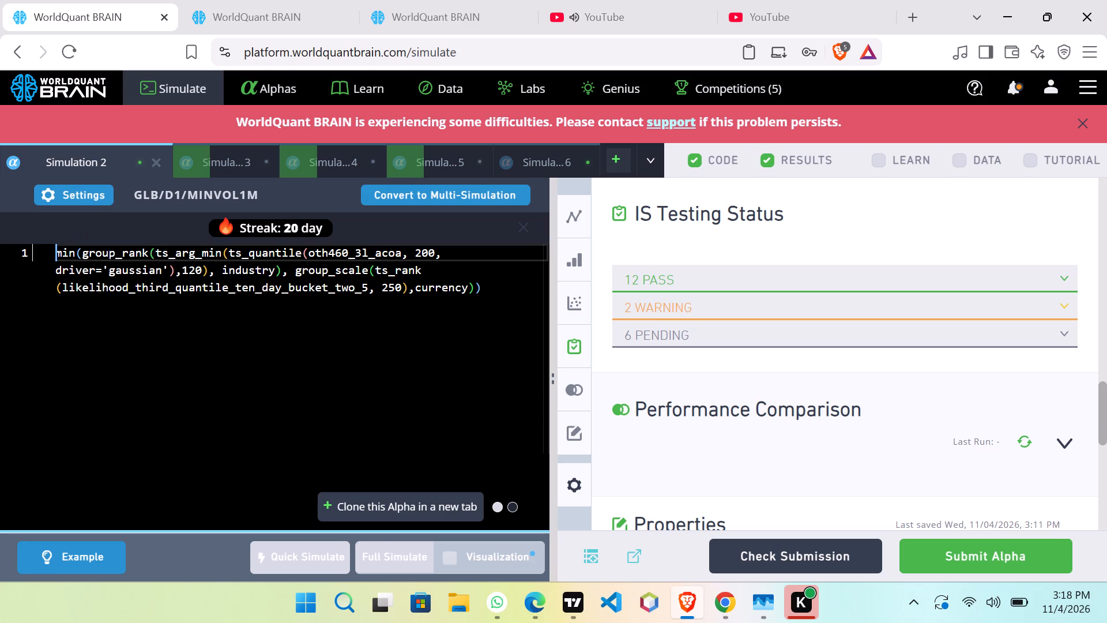
click(0, 166)
click(208, 165)
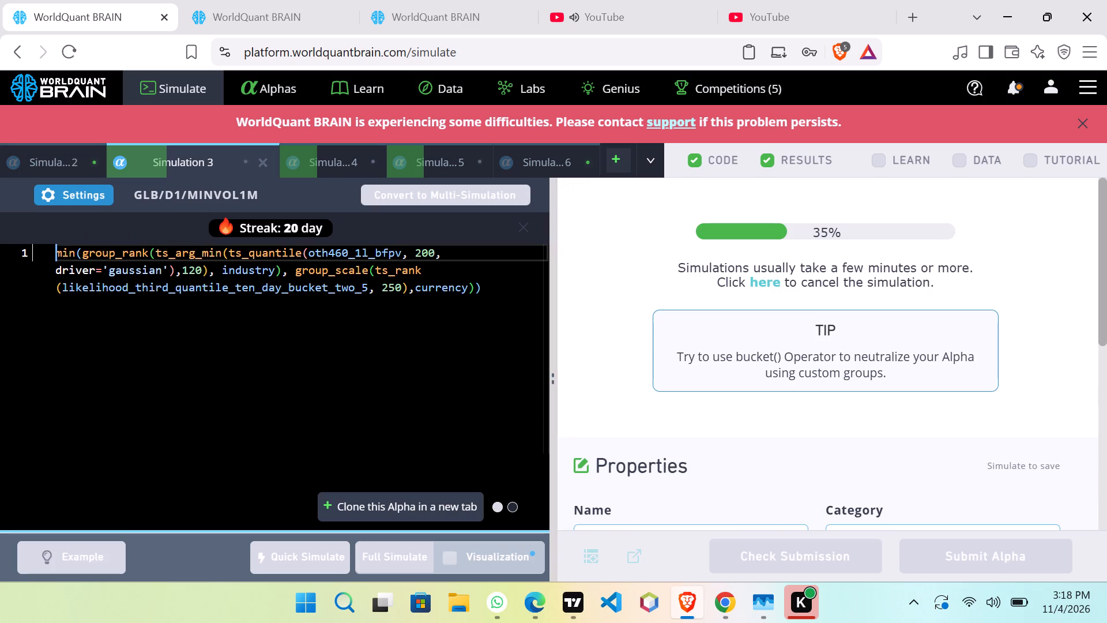
click(325, 166)
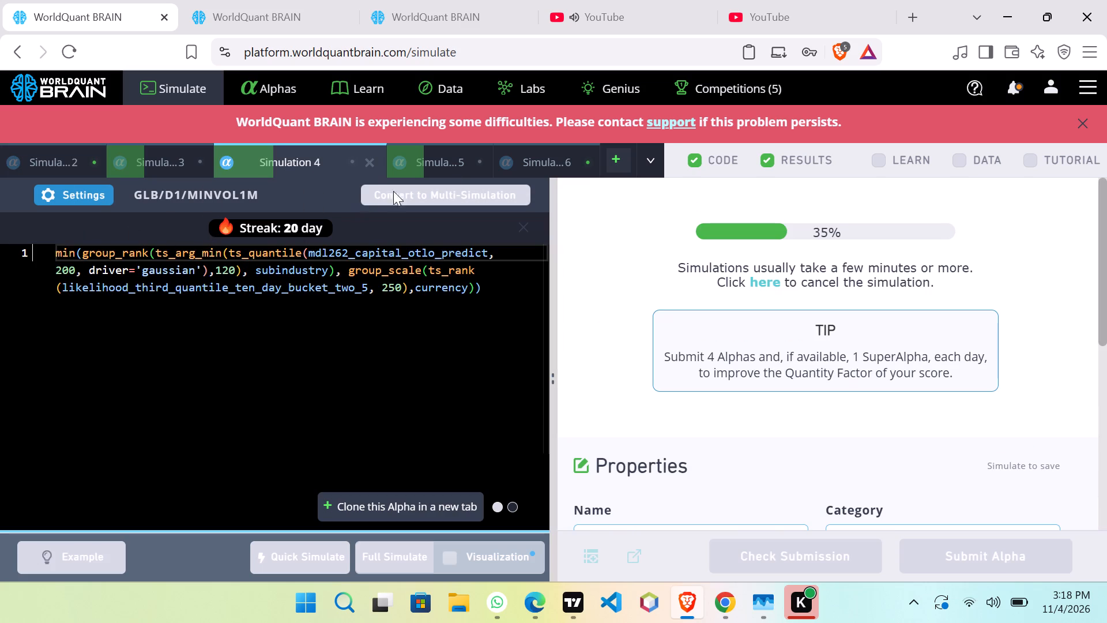
click(447, 167)
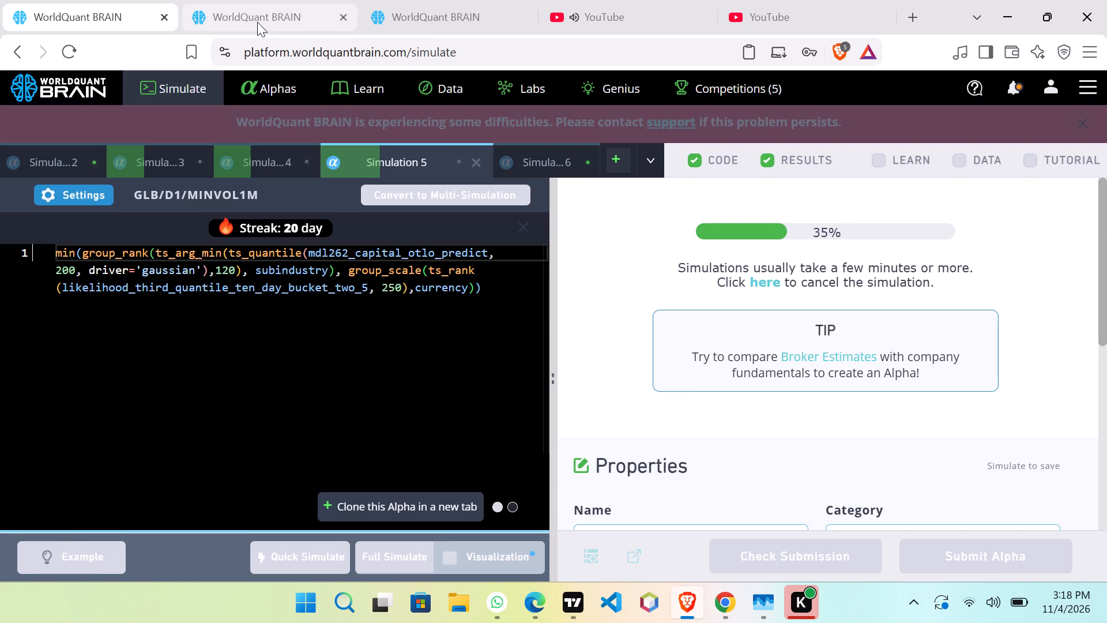
Return to the open submitted alpha's details and review its code and simulation settings.
click(257, 22)
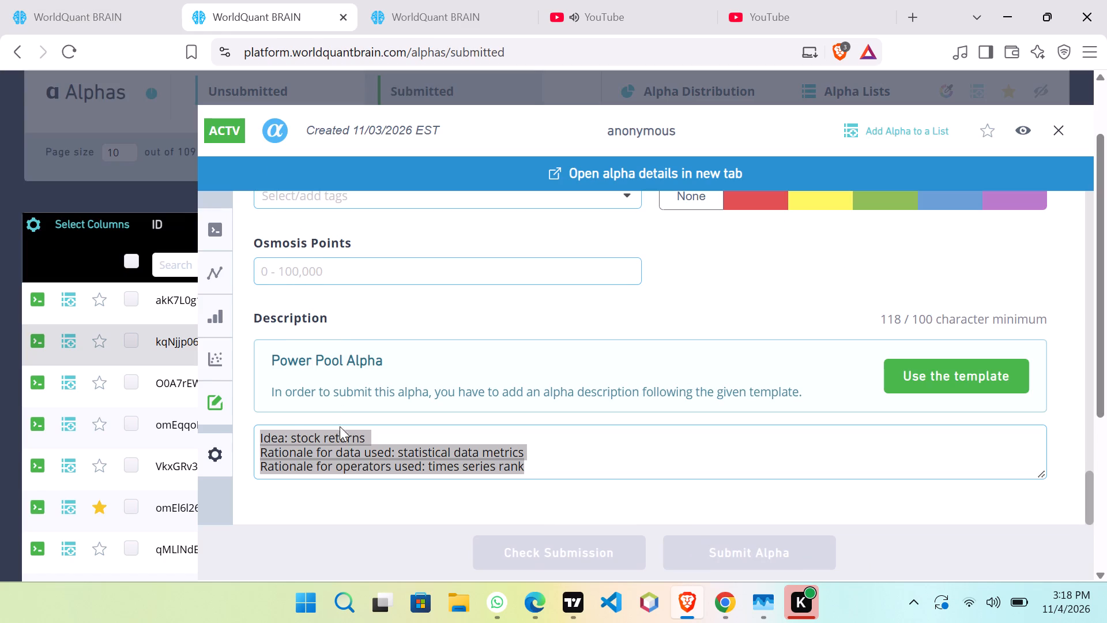
scroll(319, 366, up, 14)
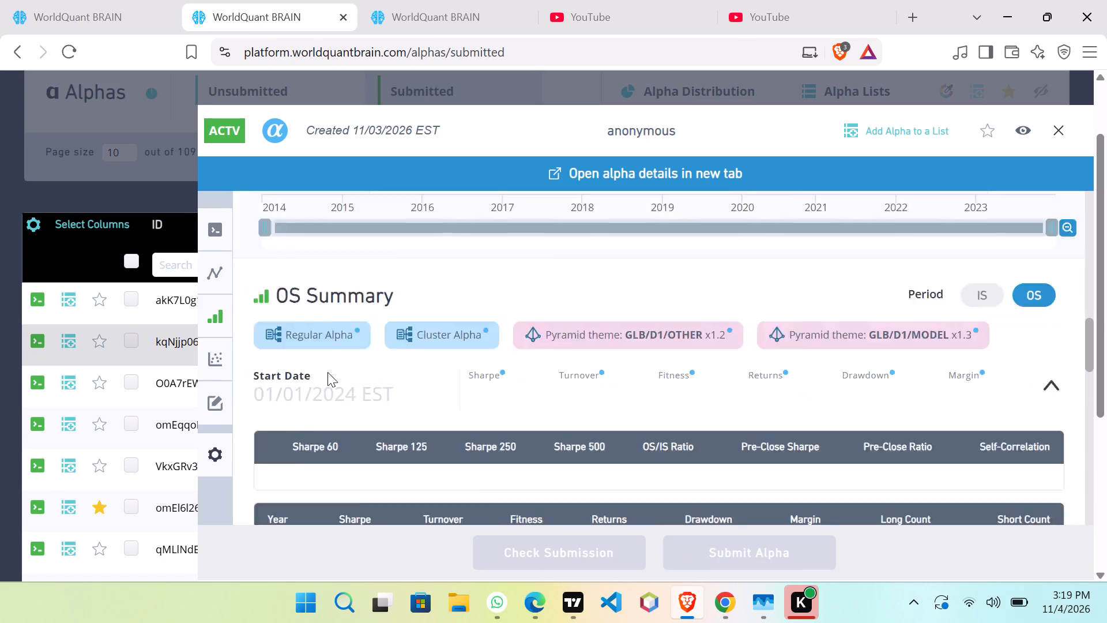
scroll(327, 372, up, 8)
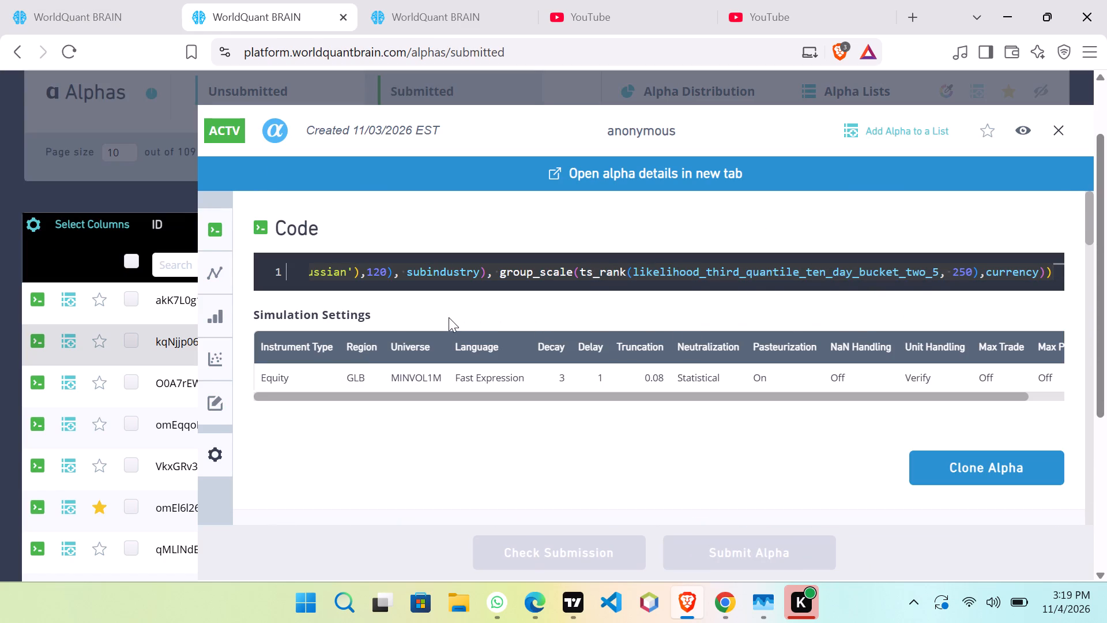
Examine the complete expressions and simulation settings of submitted alphas O0A7rEWY and 78L1wM.
click(170, 382)
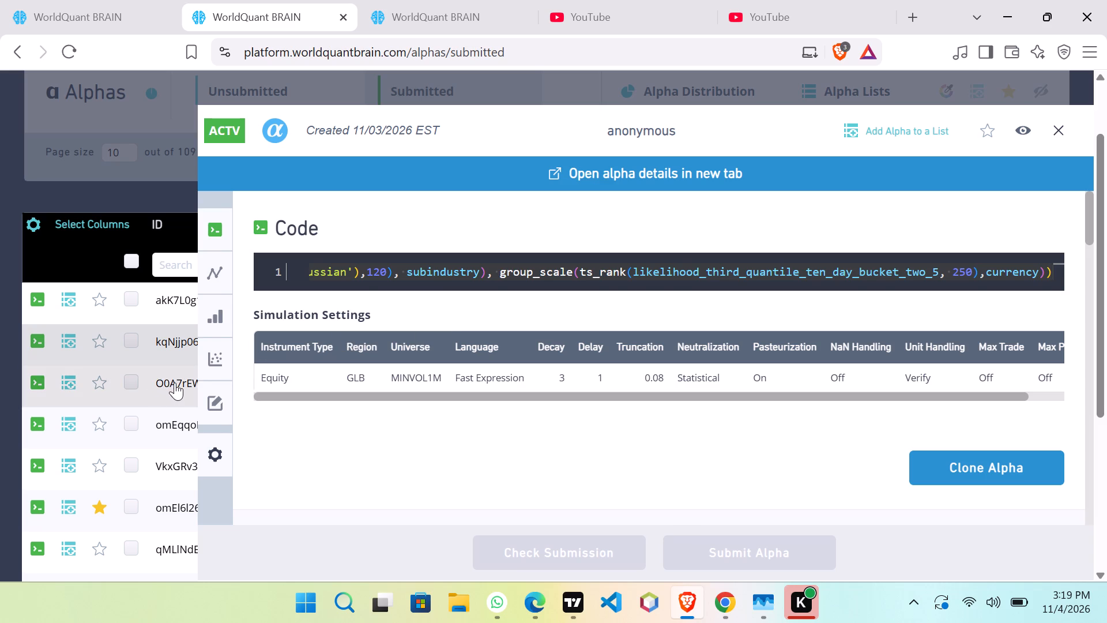
scroll(549, 275, up, 3)
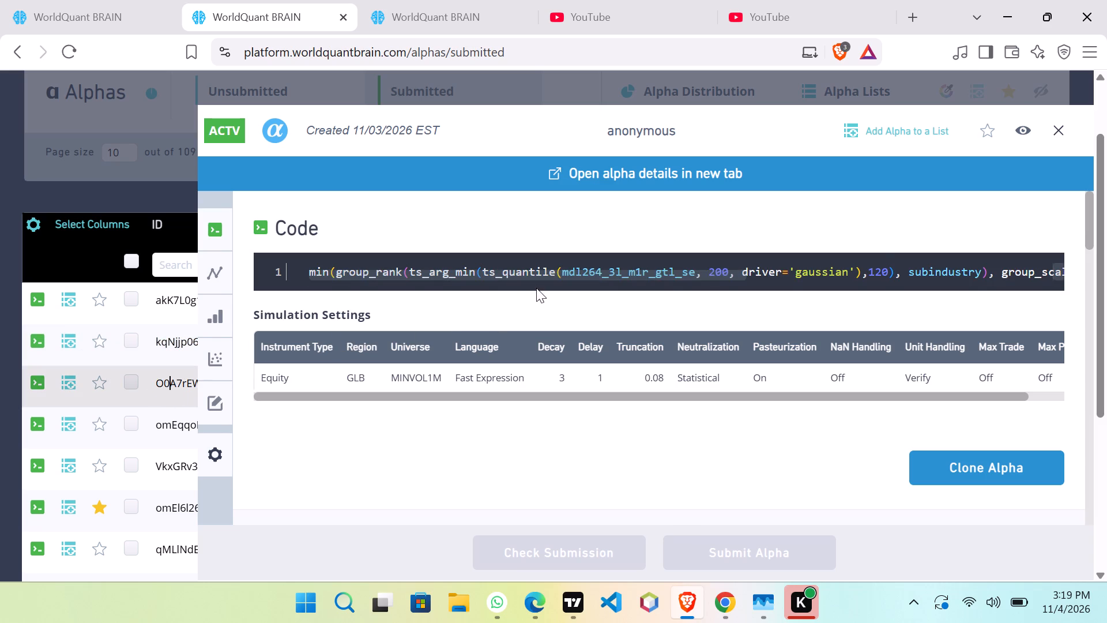
scroll(536, 288, up, 3)
click(608, 283)
scroll(617, 282, down, 5)
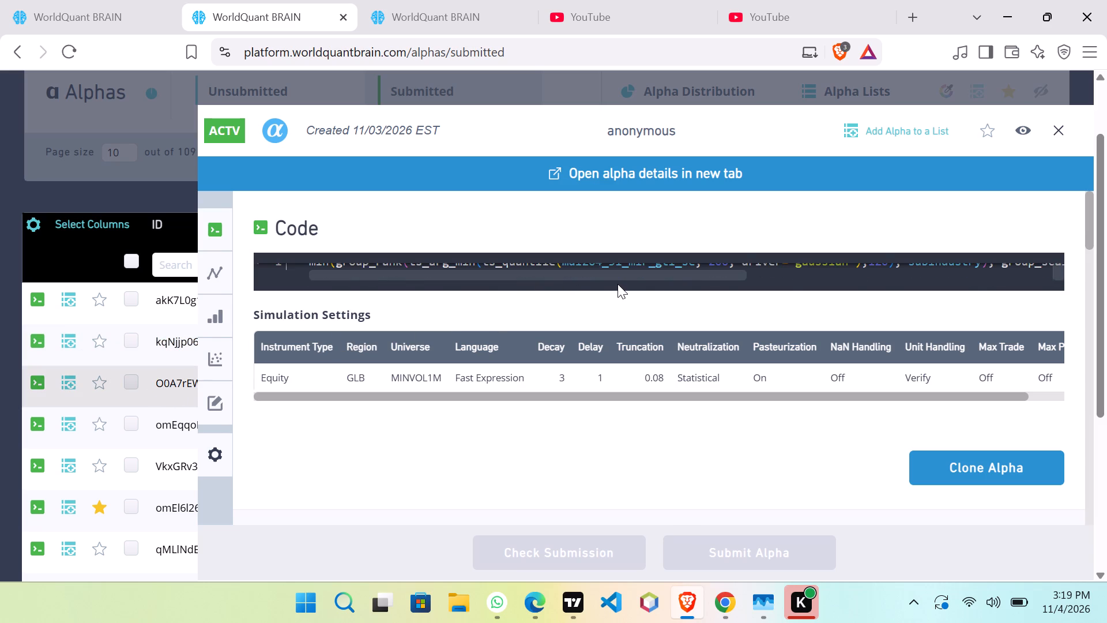
scroll(617, 284, down, 1)
drag(620, 277, 949, 292)
scroll(575, 302, up, 3)
scroll(622, 283, up, 2)
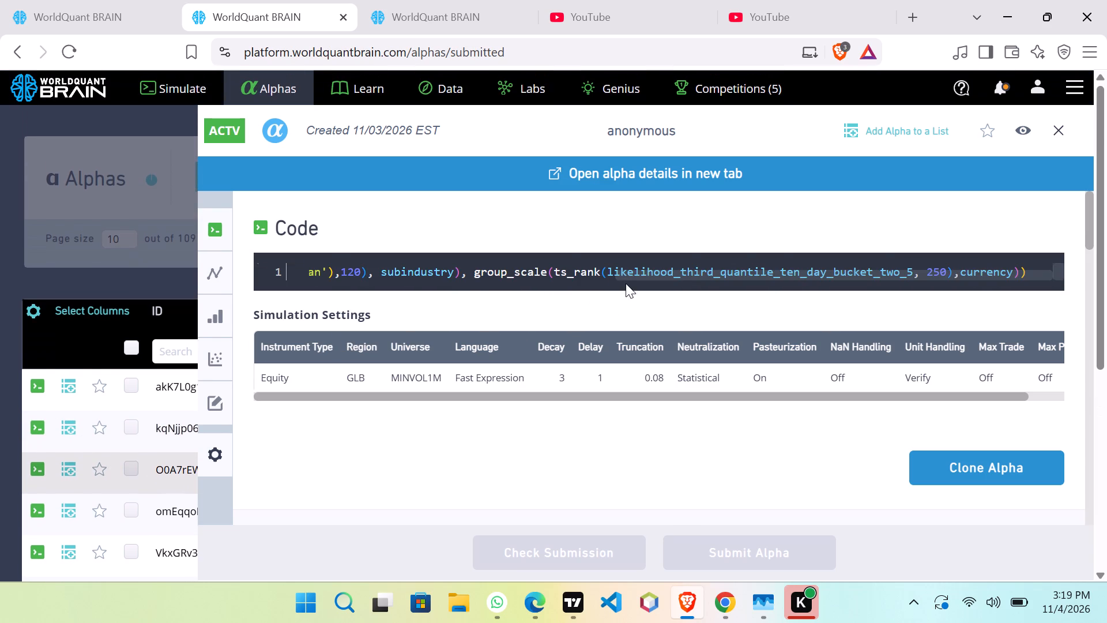
scroll(207, 511, down, 3)
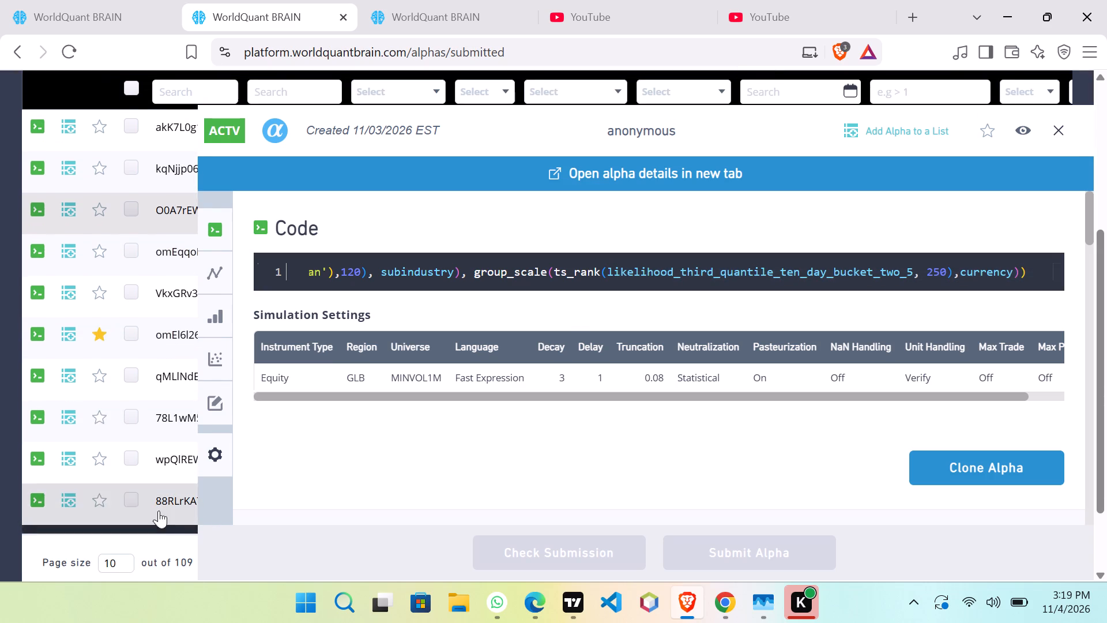
click(178, 436)
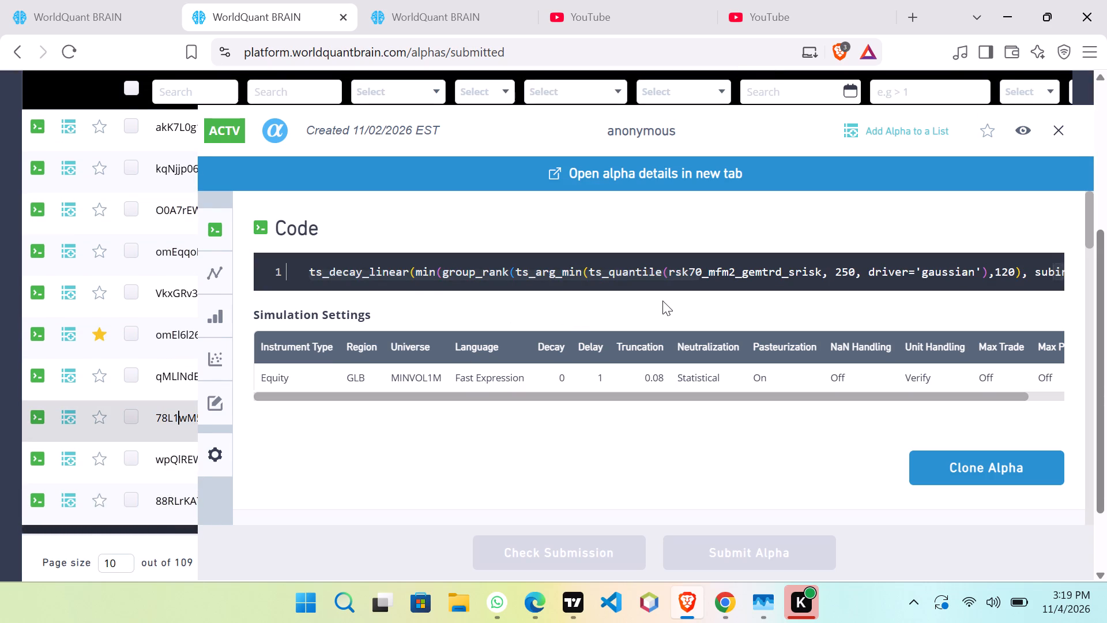
scroll(665, 305, up, 2)
scroll(579, 278, down, 3)
drag(587, 272, 601, 272)
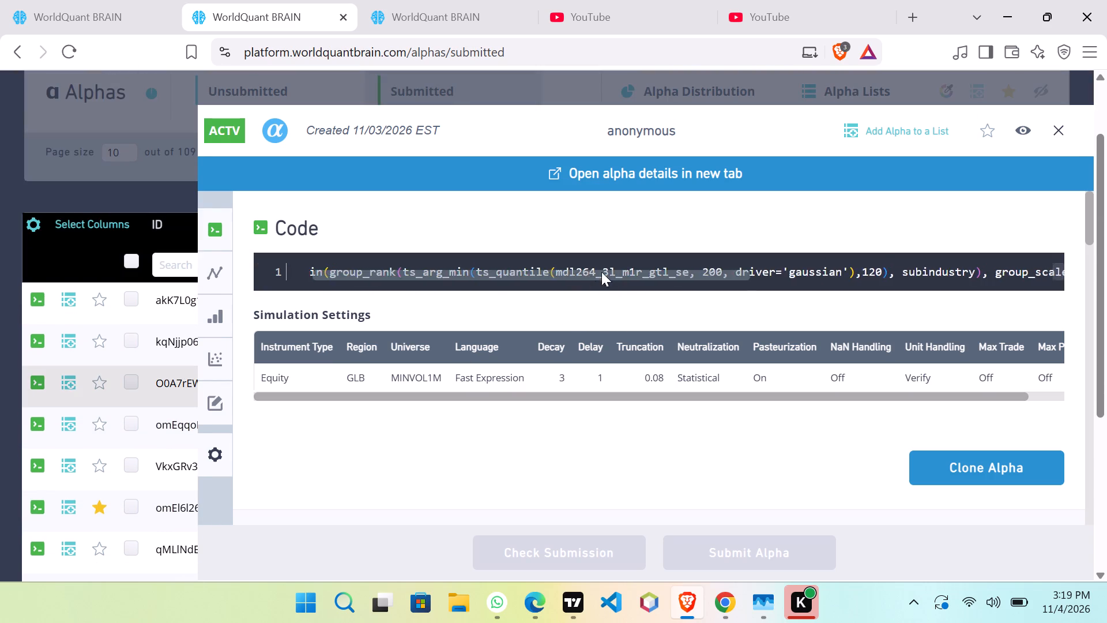
drag(601, 272, 895, 292)
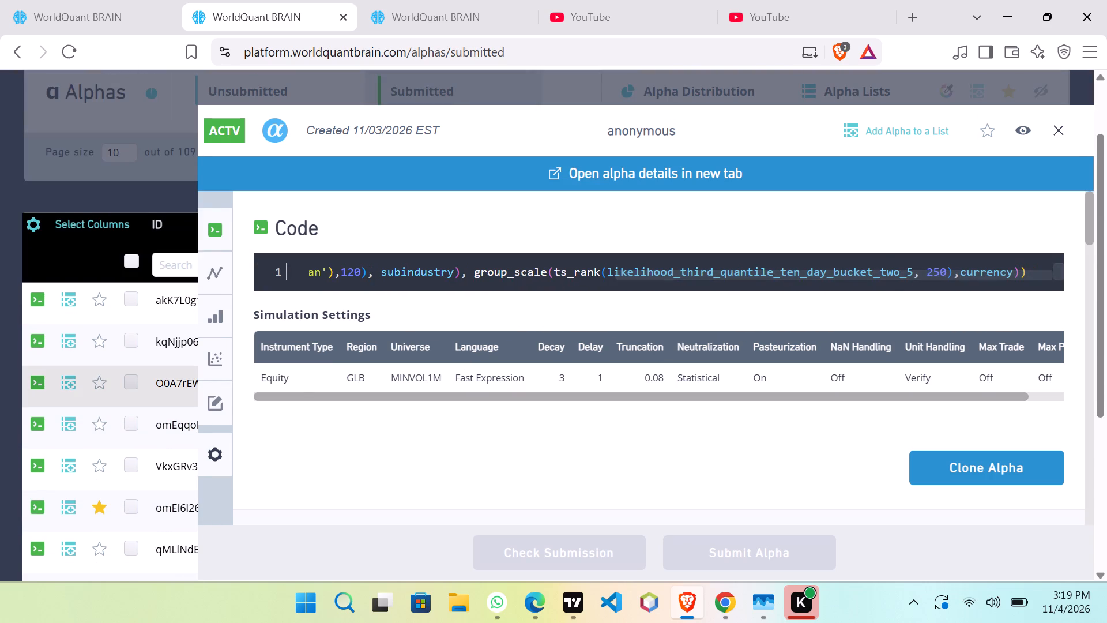
Open submitted alpha VkxGRv3G's details and read its full expression and simulation settings.
click(167, 467)
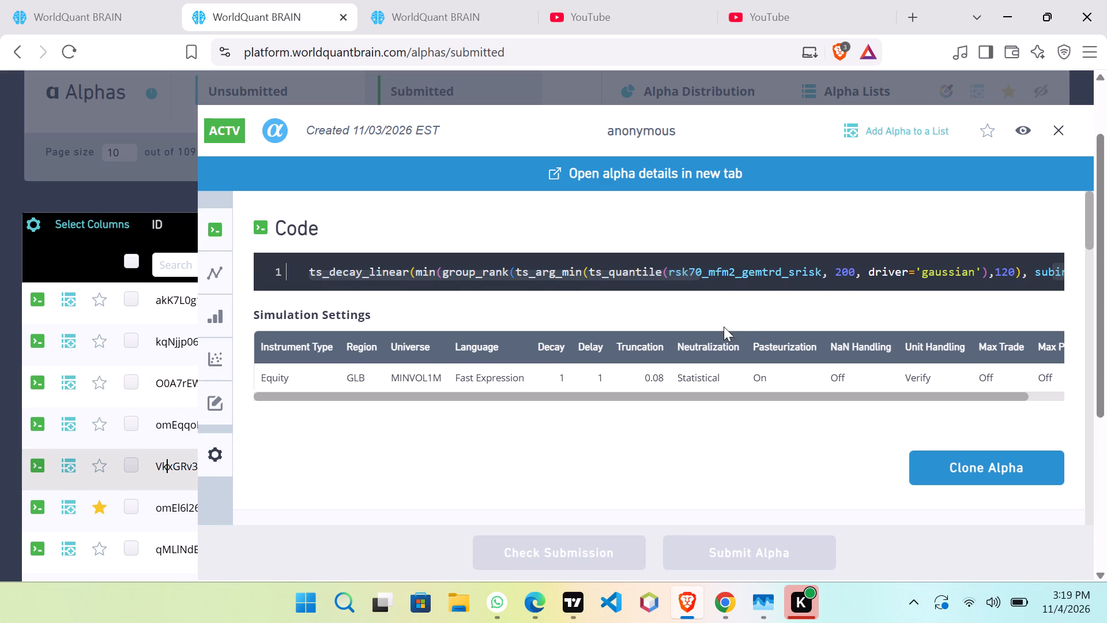
scroll(597, 299, up, 7)
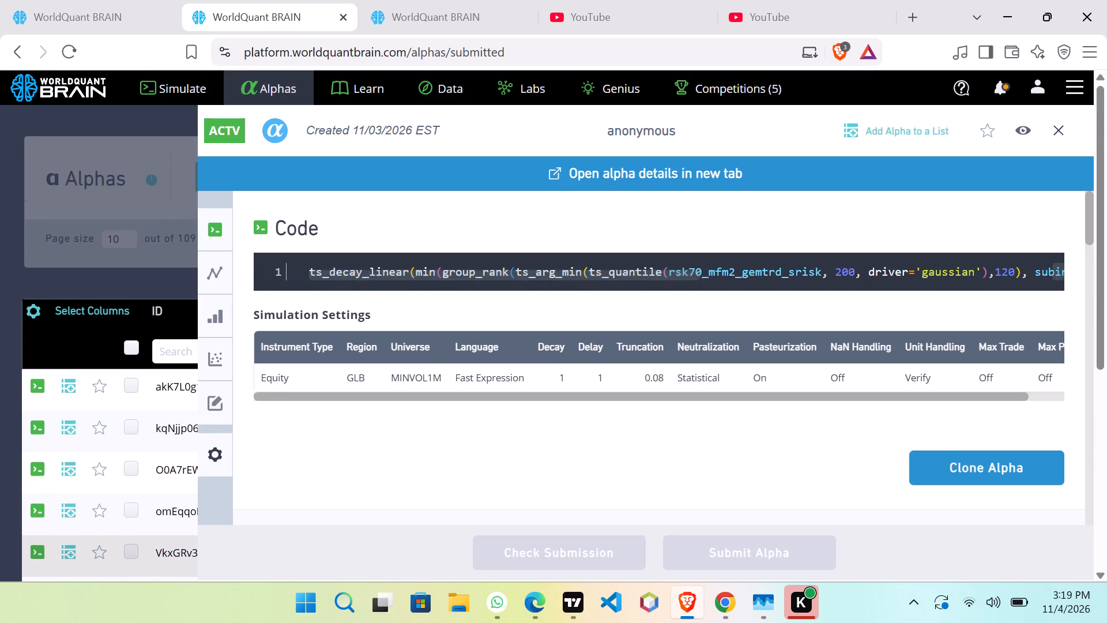
scroll(602, 267, down, 4)
drag(604, 279, 978, 295)
scroll(734, 321, up, 2)
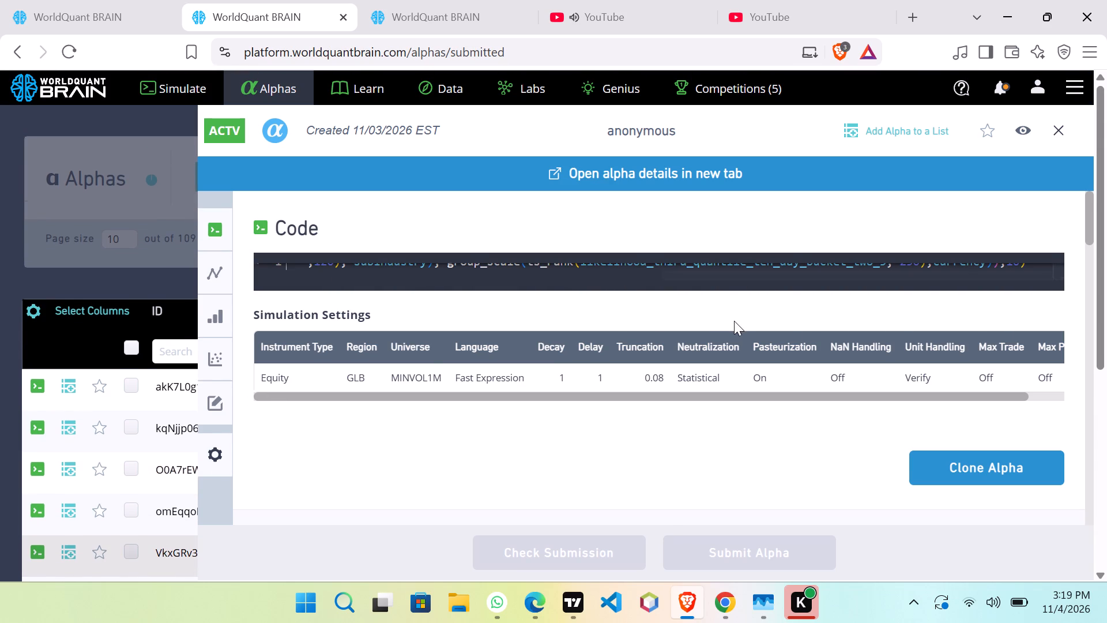
scroll(734, 321, up, 2)
scroll(137, 523, down, 3)
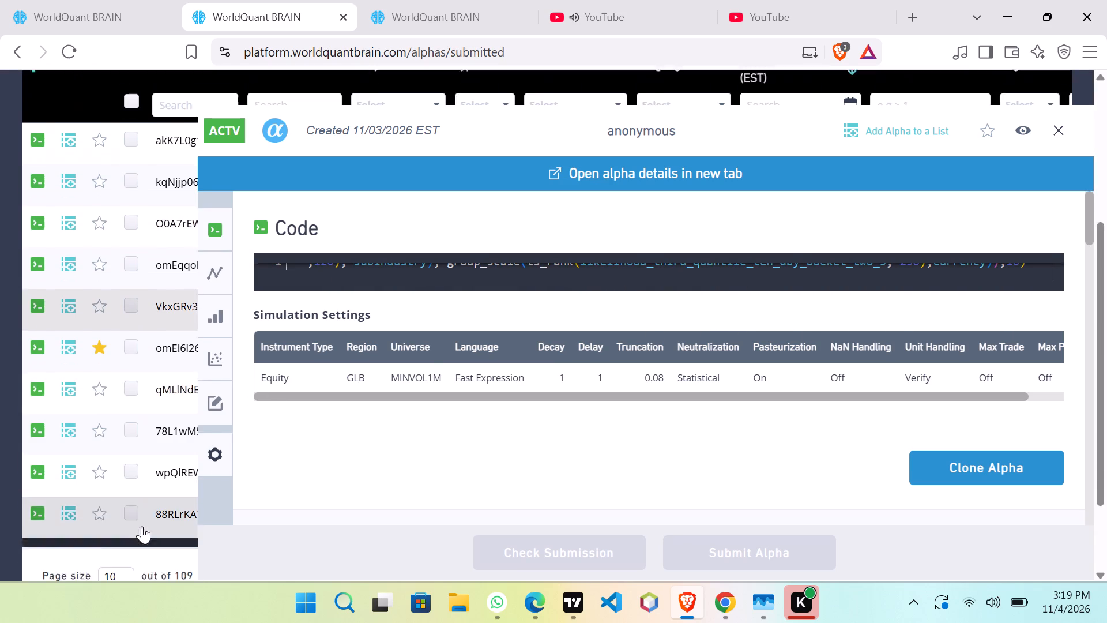
Read submitted alpha 88RLrKA's full expression and settings, including its second data field, and close the details.
click(171, 504)
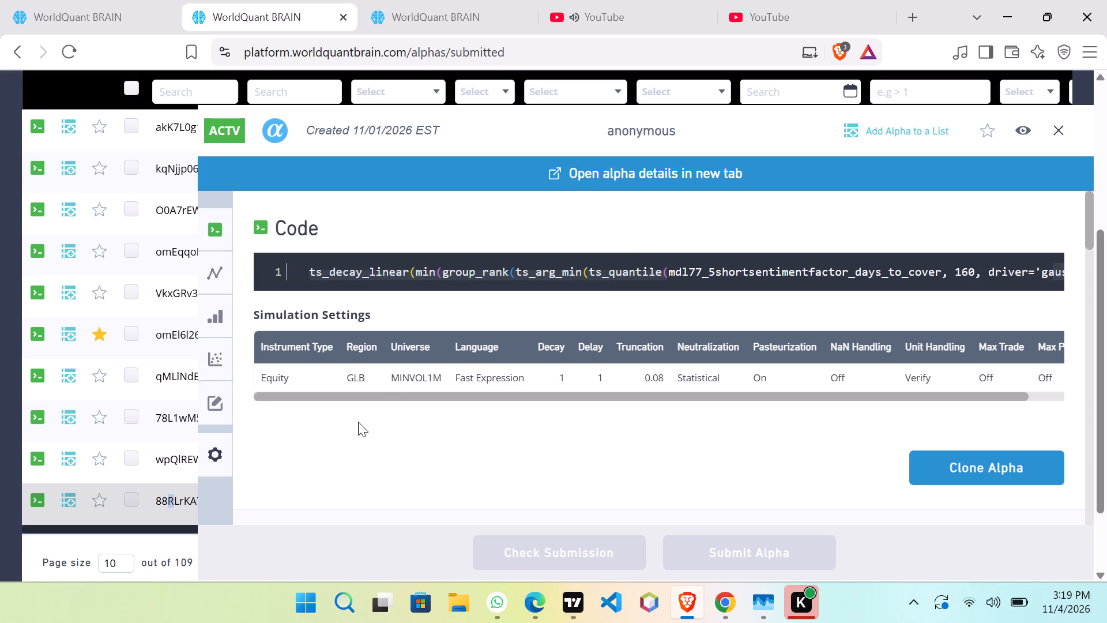
scroll(488, 288, up, 2)
scroll(503, 277, down, 4)
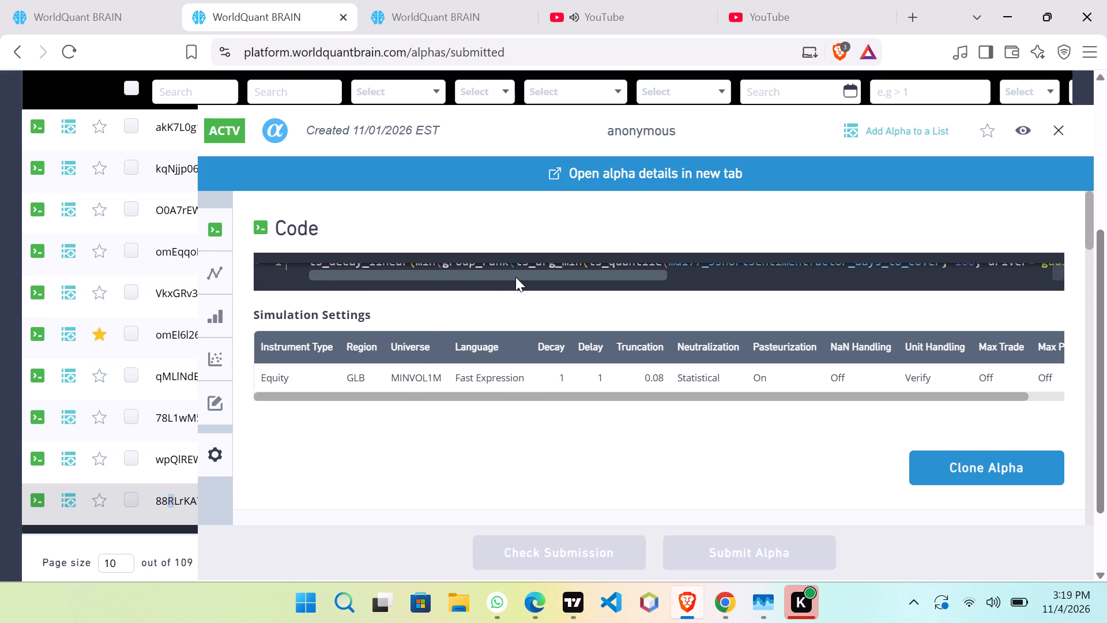
drag(517, 277, 801, 294)
scroll(641, 297, up, 4)
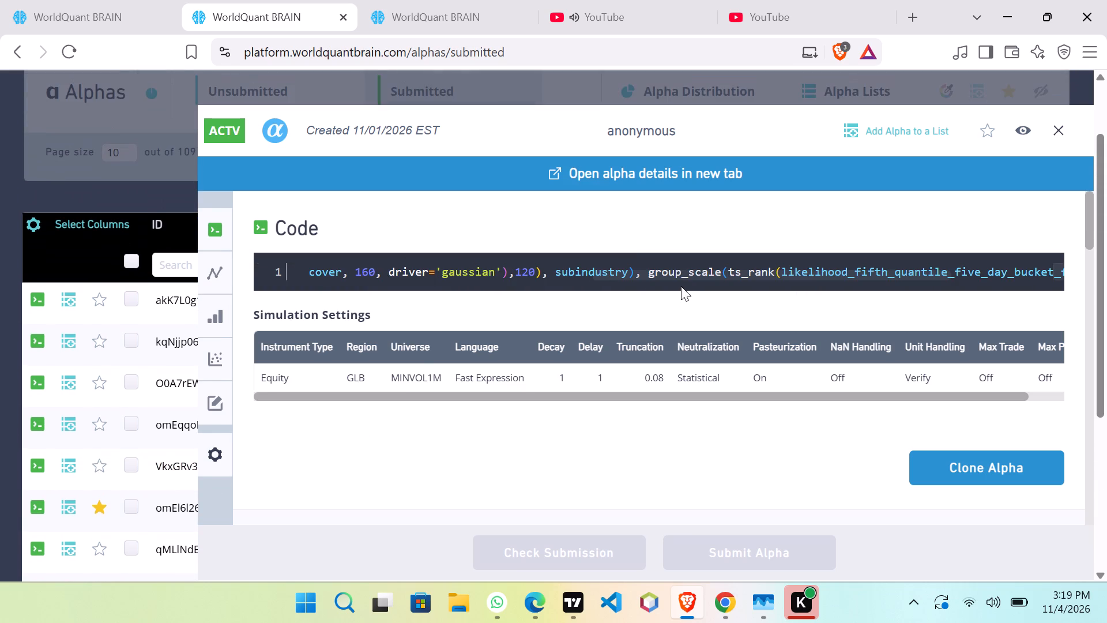
click(1058, 130)
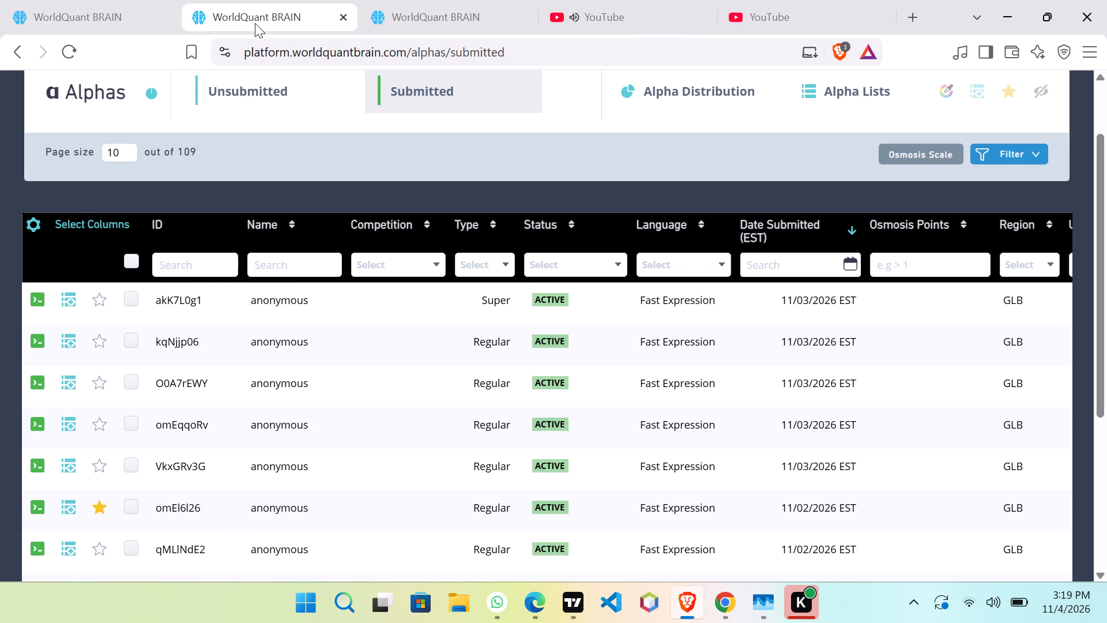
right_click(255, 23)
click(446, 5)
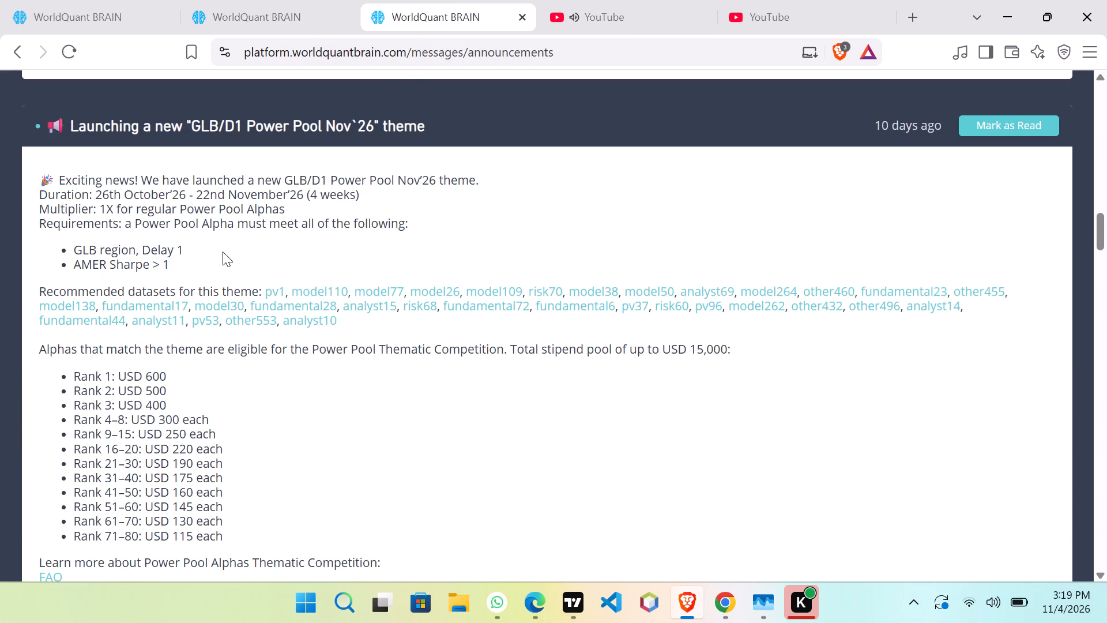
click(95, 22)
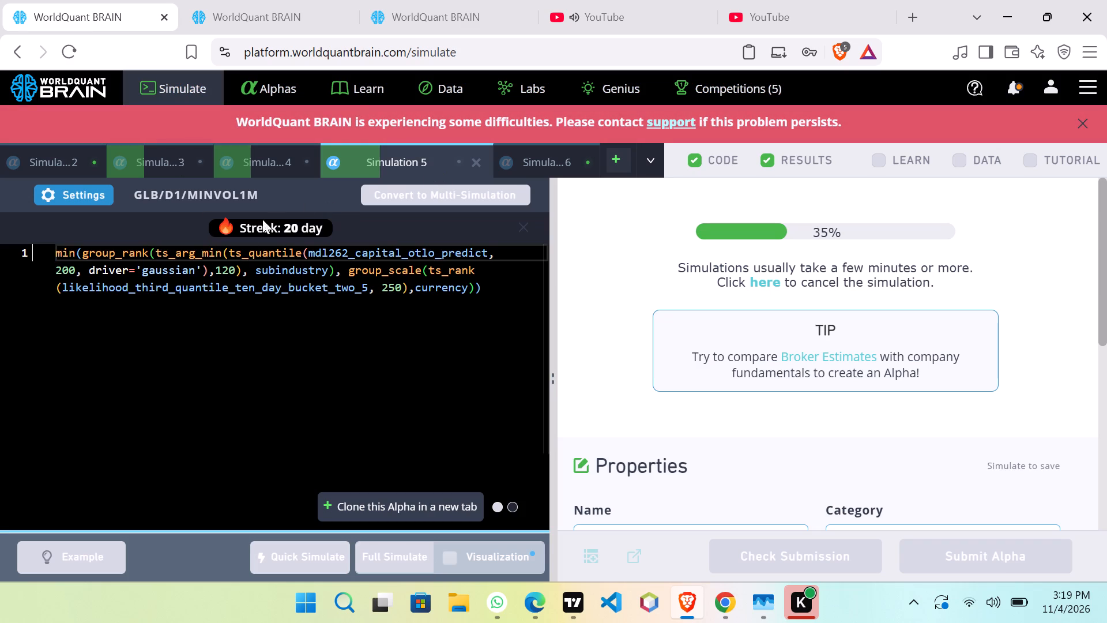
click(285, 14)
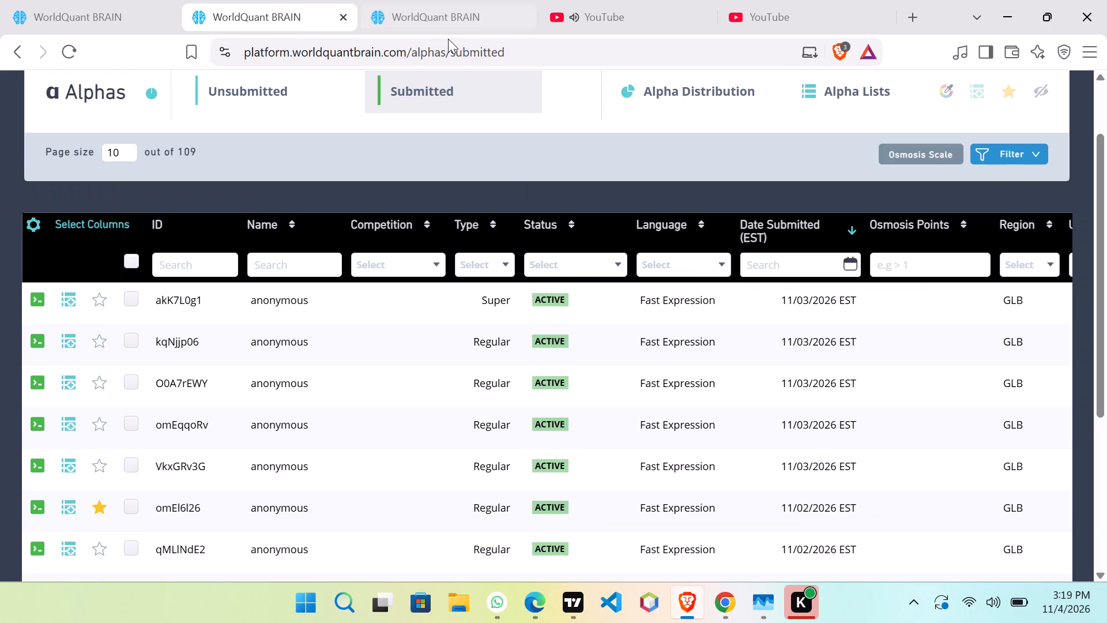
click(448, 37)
Search the Data page for the earlier query probability_first_bucket_ten_day_label_tech8_1 and copy that field name.
click(448, 28)
scroll(292, 144, up, 18)
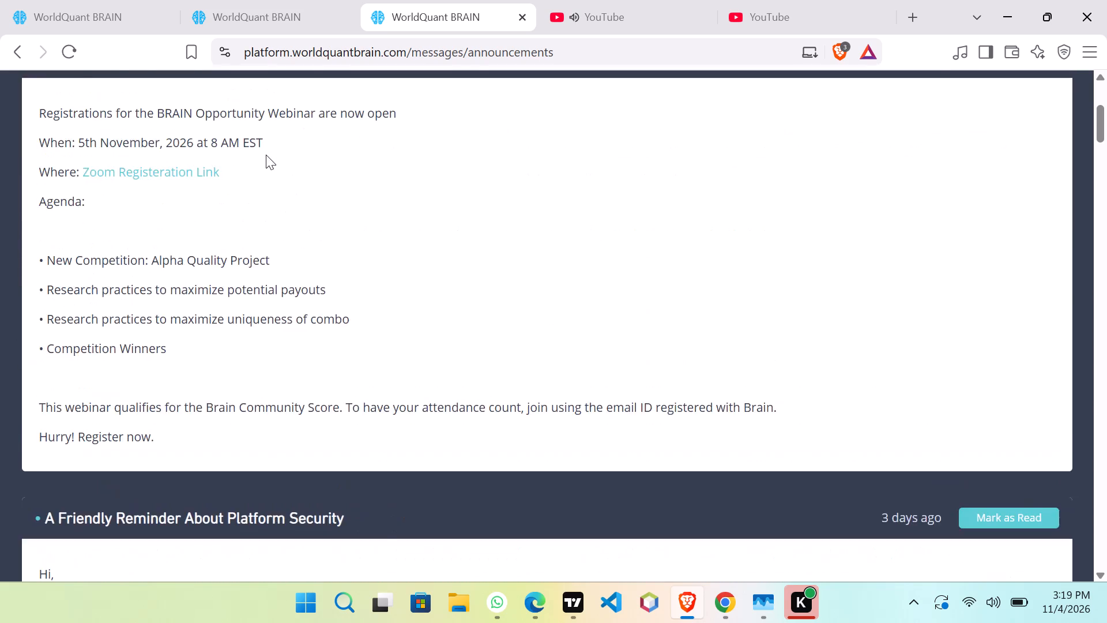
scroll(266, 155, up, 6)
click(456, 91)
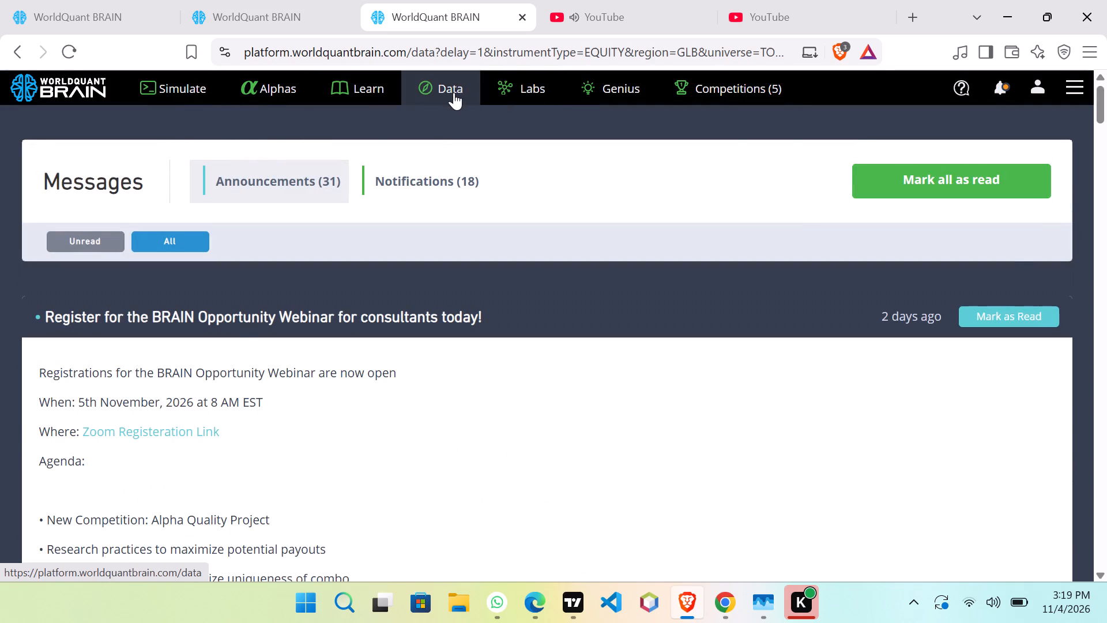
click(402, 347)
click(374, 387)
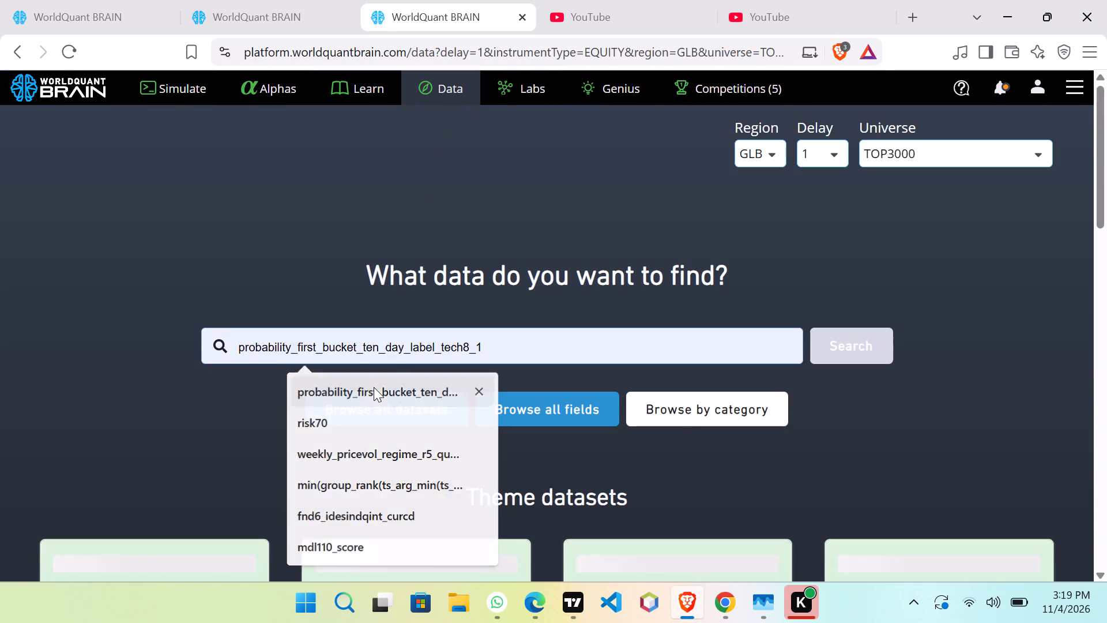
drag(539, 344, 233, 372)
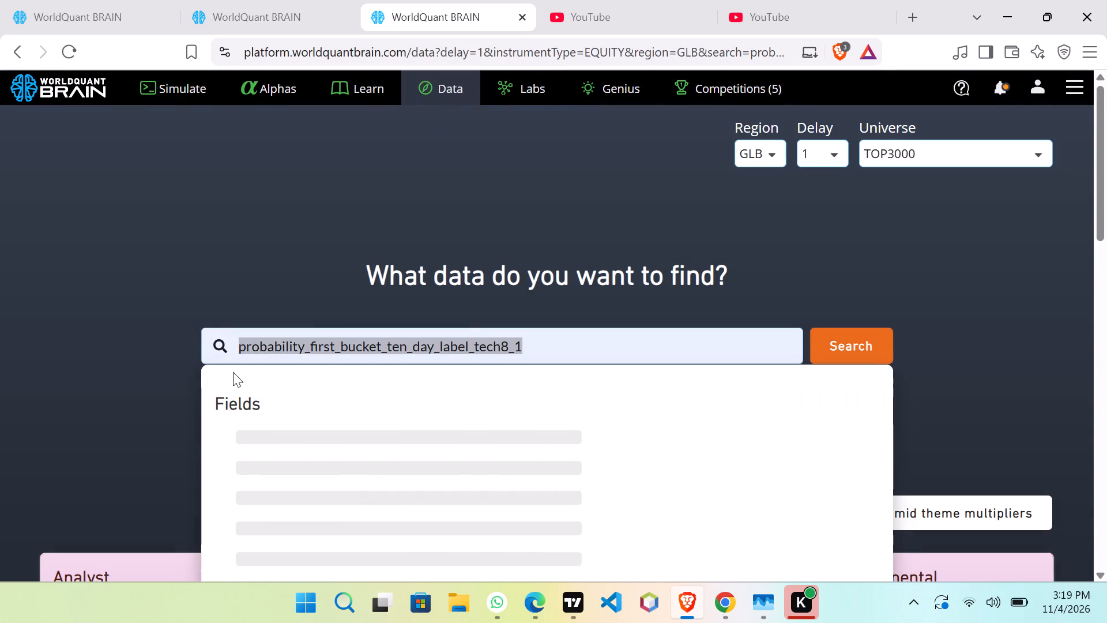
drag(233, 372, 232, 370)
right_click(261, 346)
click(308, 280)
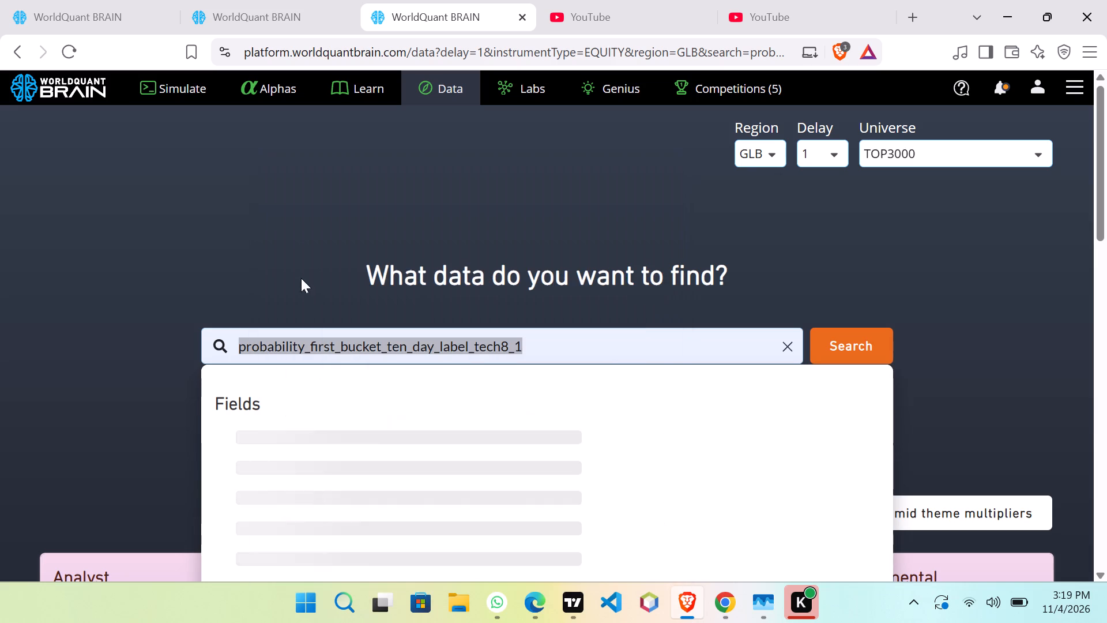
In Simulation 6's expression, replace likelihood_third_quantile_ten_day_bucket_two_5 with the copied probability_first_bucket_ten_day_label_tech8_1 field.
click(242, 0)
click(148, 0)
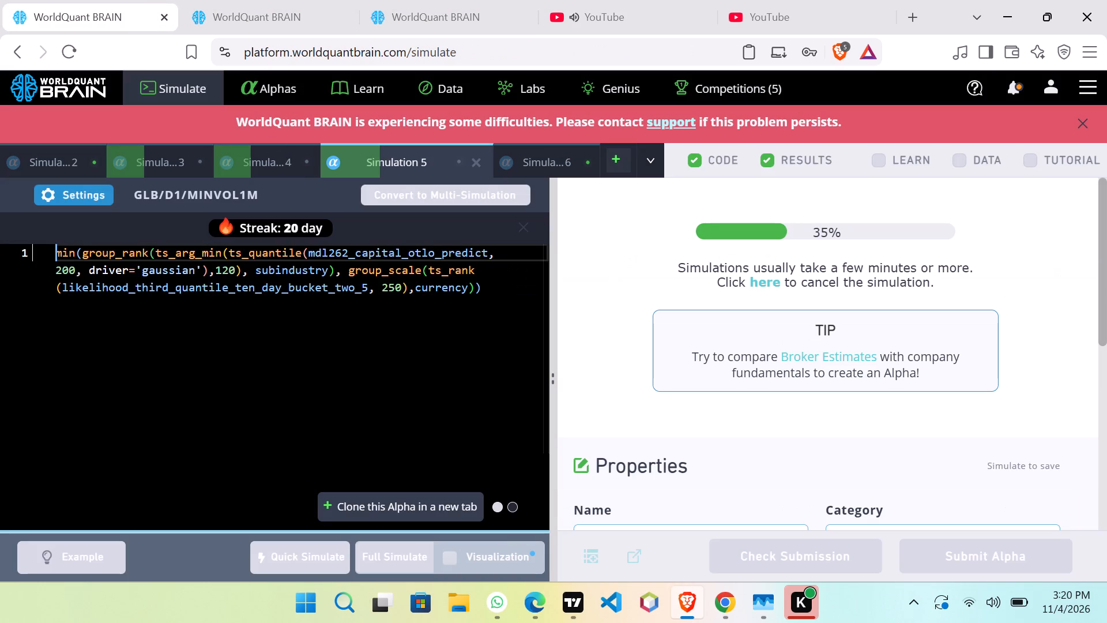
click(548, 155)
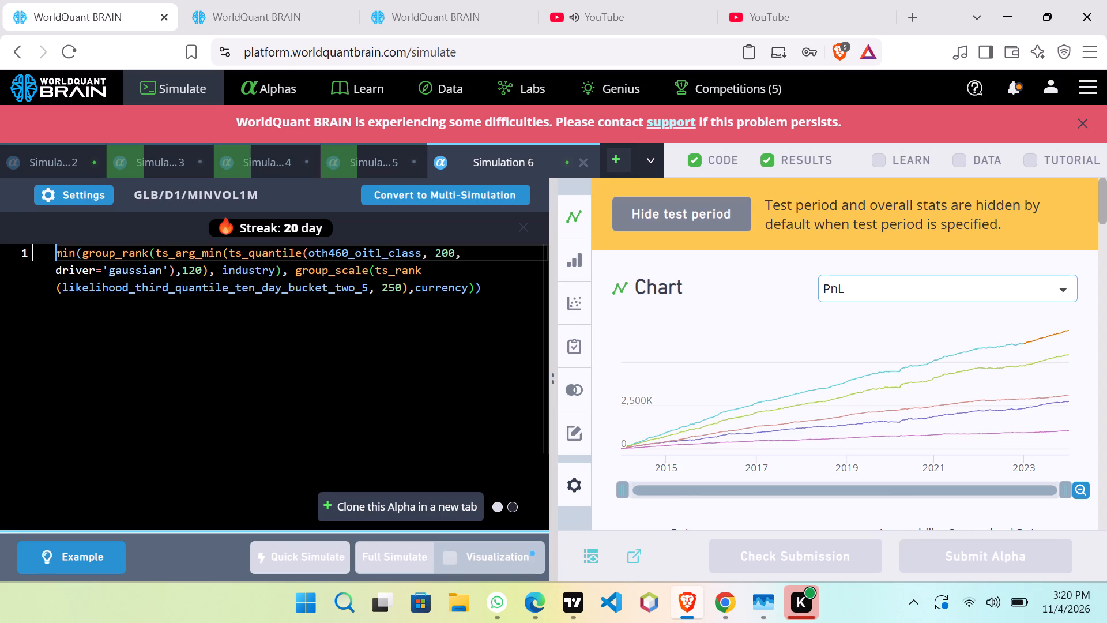
drag(367, 288, 111, 291)
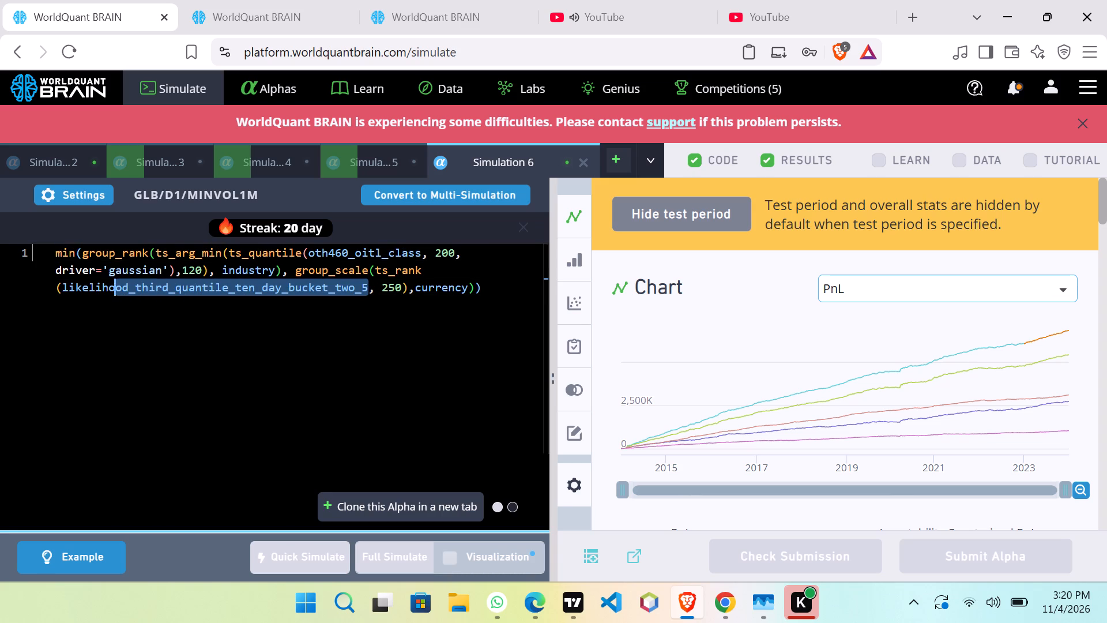
drag(111, 291, 64, 290)
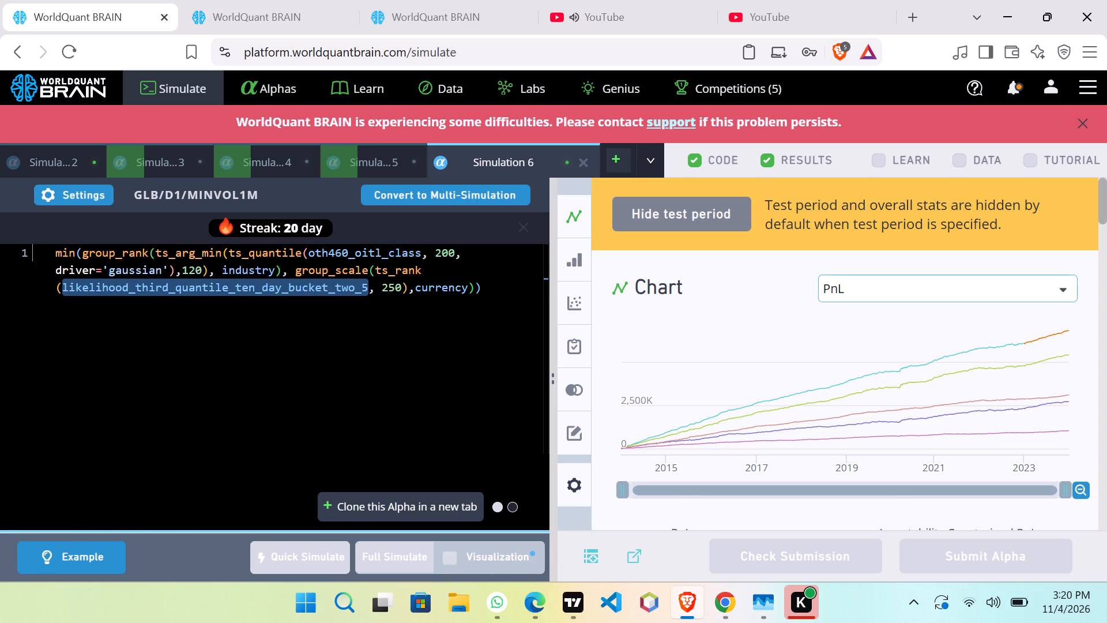
right_click(73, 287)
click(127, 377)
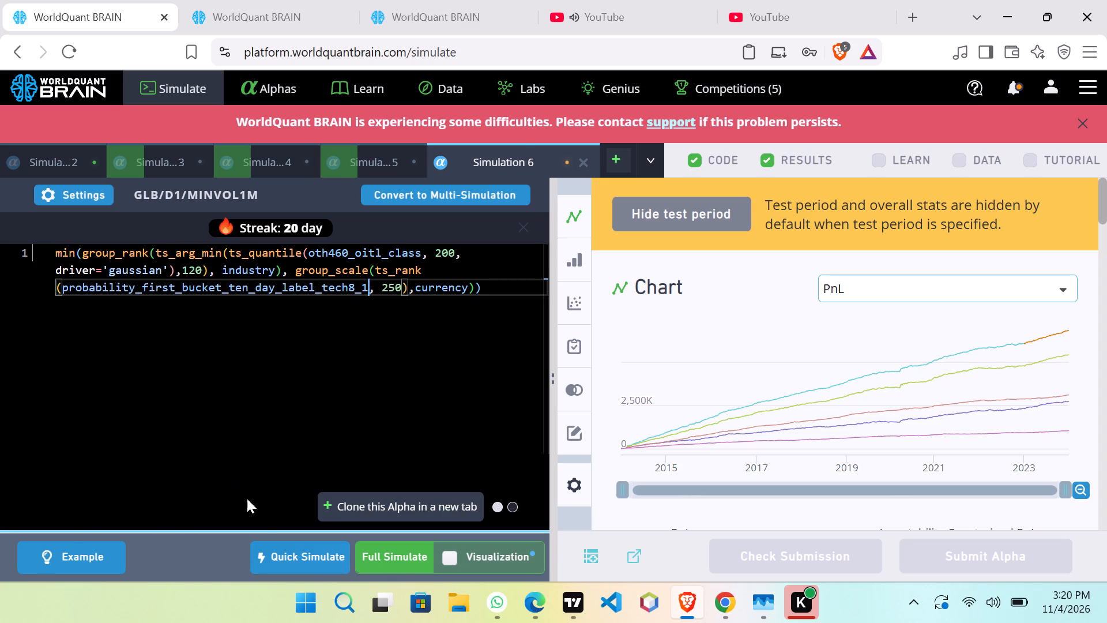
Clone Simulation 6's edited alpha into a new simulation and run a full simulation on it.
click(401, 511)
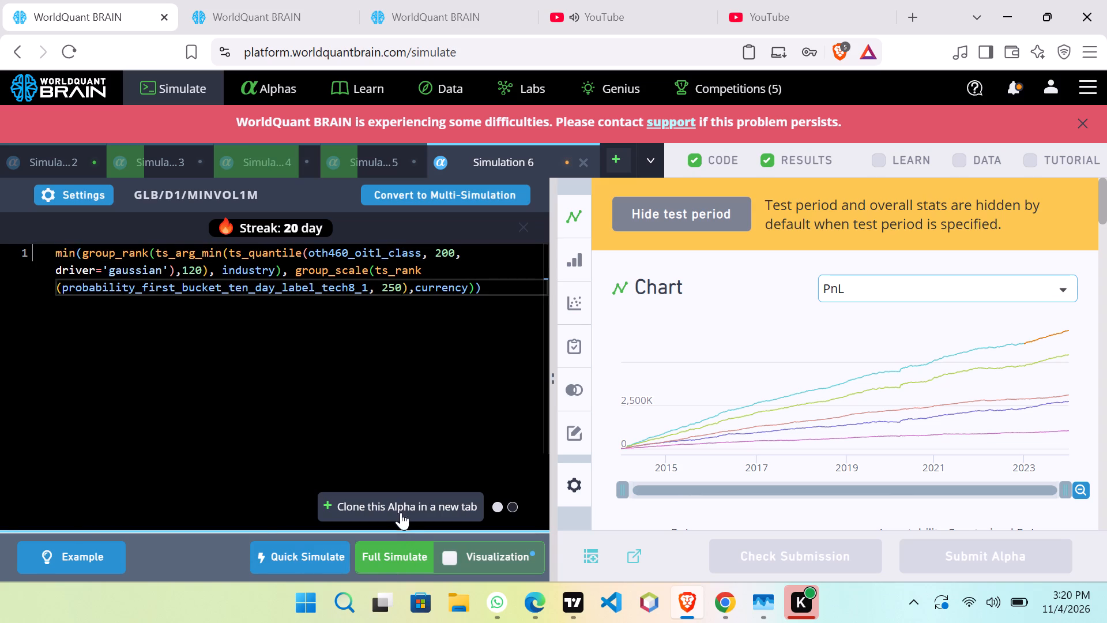
click(398, 549)
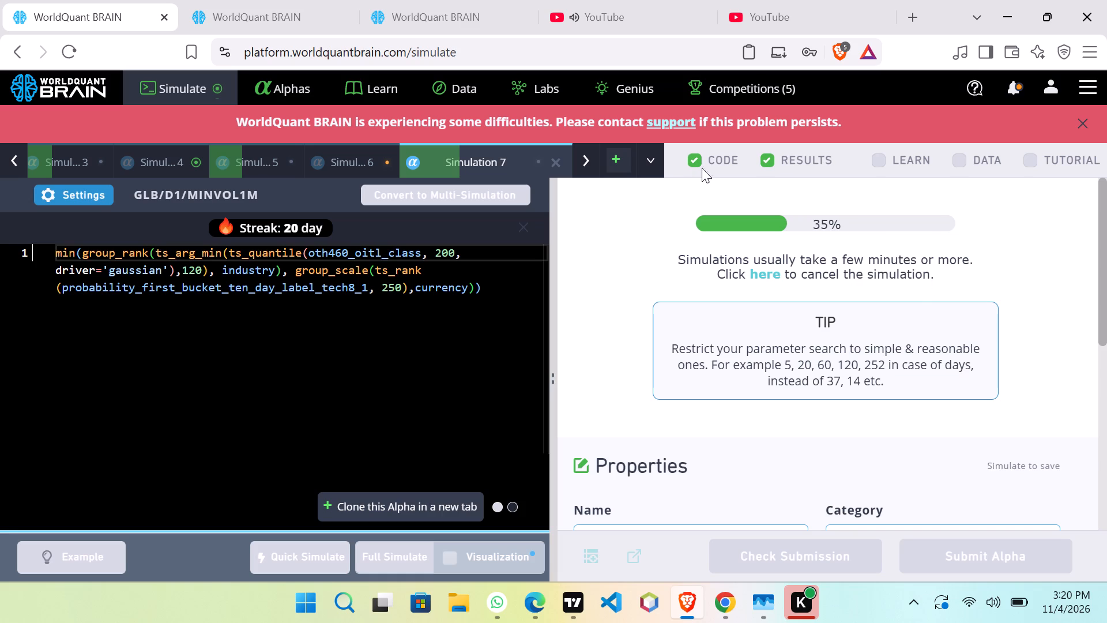
Show the test period for Simulation 4 and review its IS summary and IS testing status.
click(180, 162)
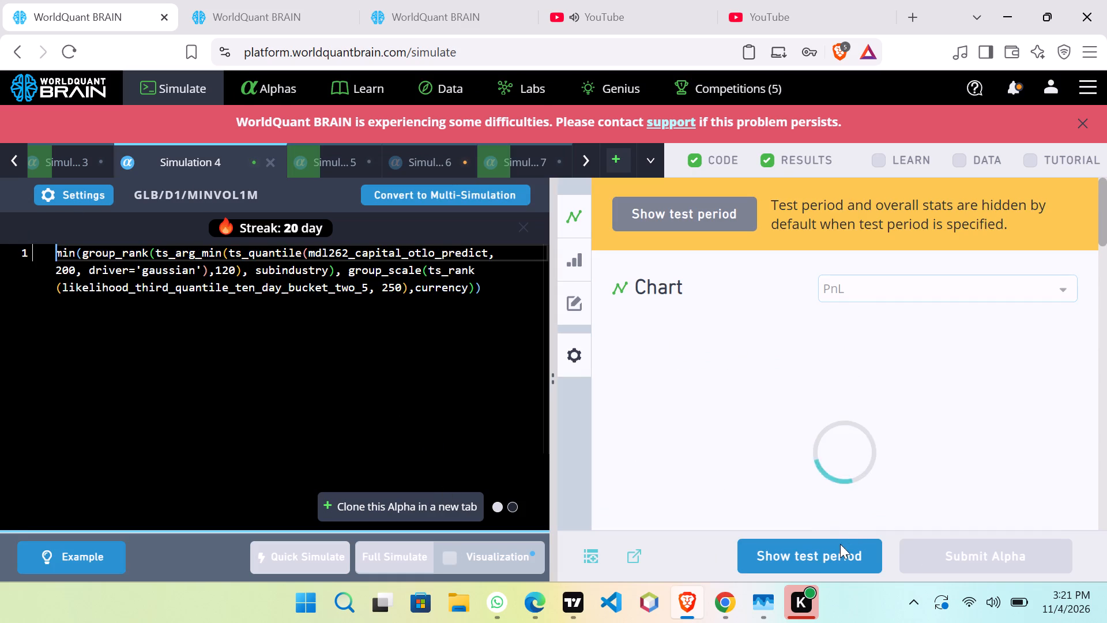
click(840, 546)
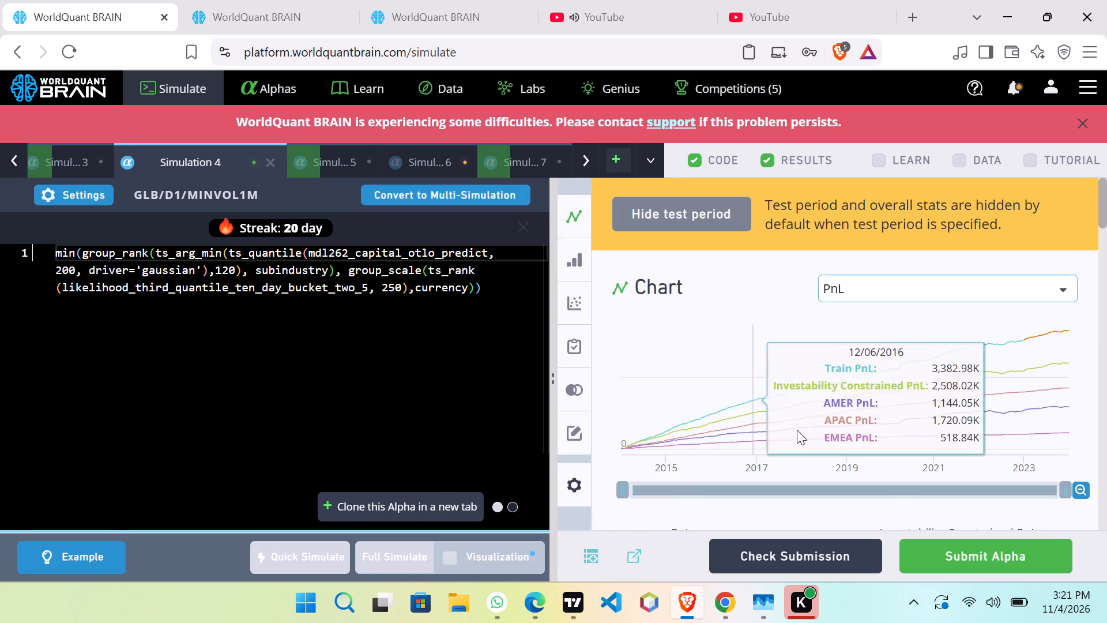
scroll(811, 436, down, 5)
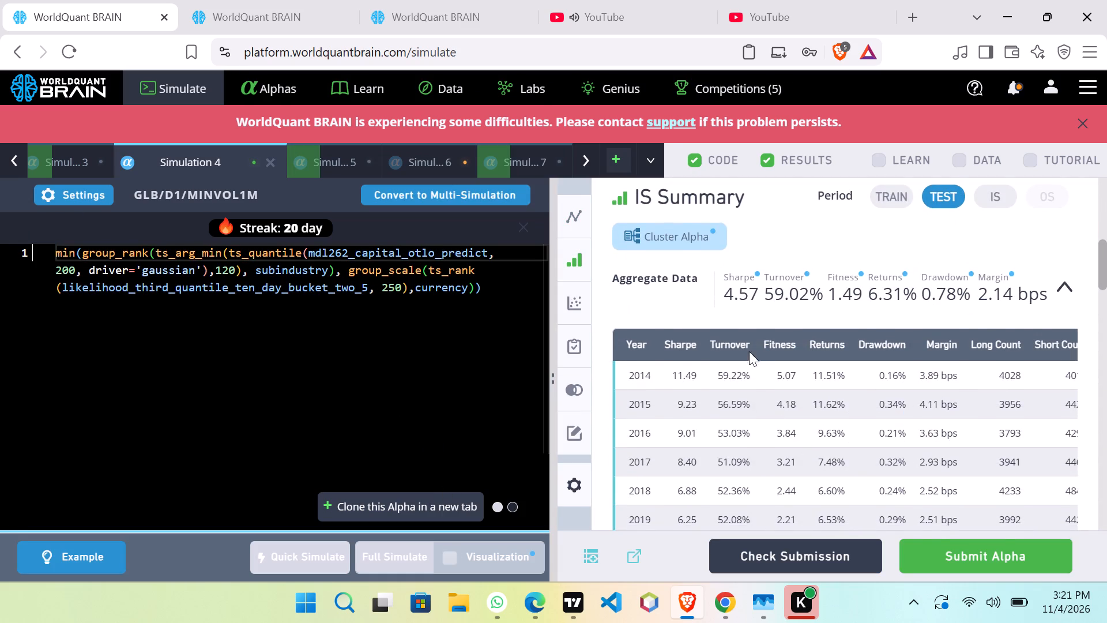
scroll(750, 351, down, 13)
scroll(815, 332, up, 1)
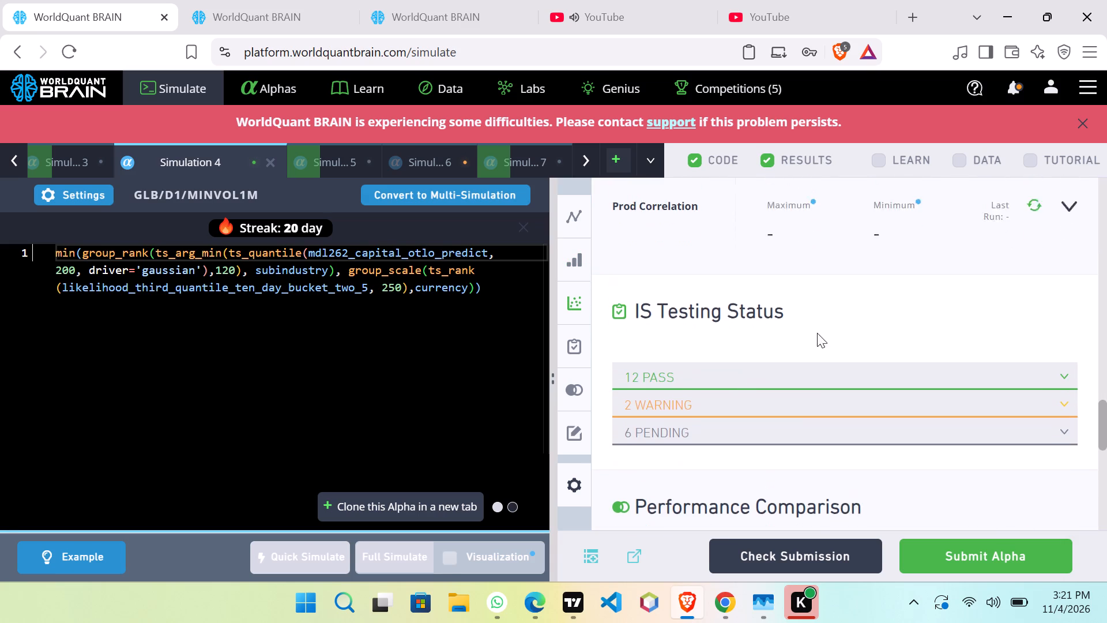
Run the Prod Correlation check for Simulation 4's alpha.
click(1041, 266)
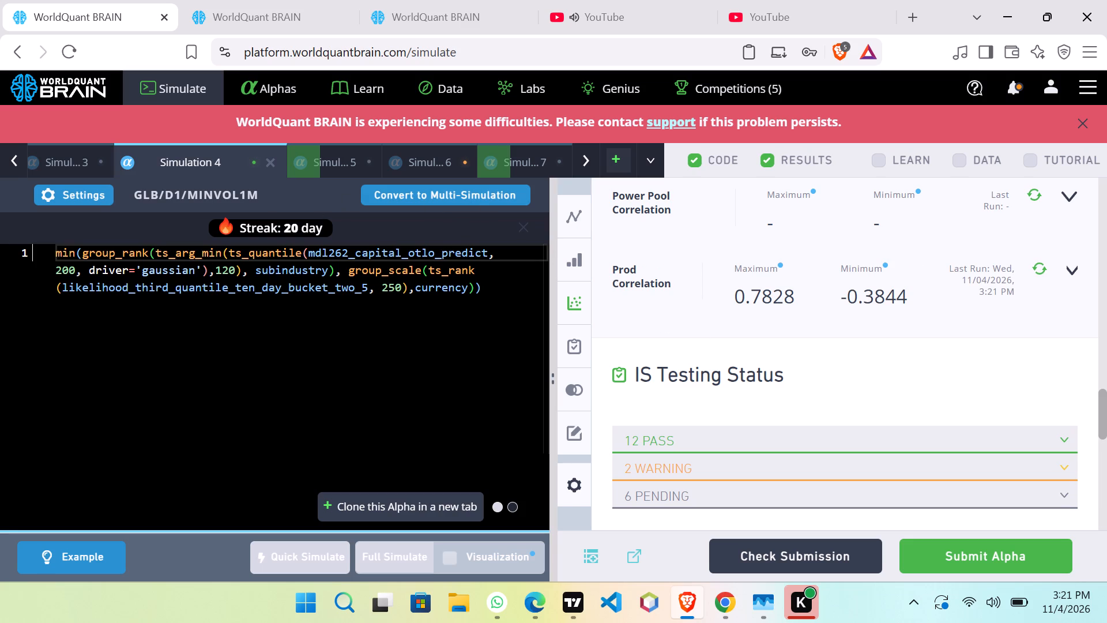
scroll(349, 323, up, 1)
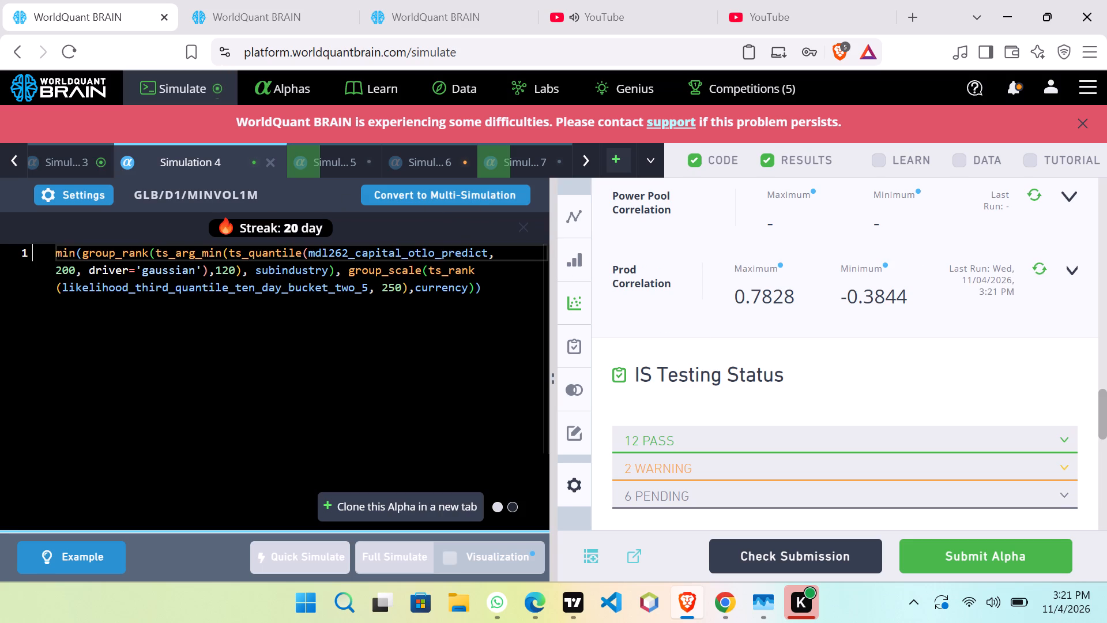
Show the test period for Simulation 3 and review its IS summary, regional aggregate data and IS testing status.
click(86, 160)
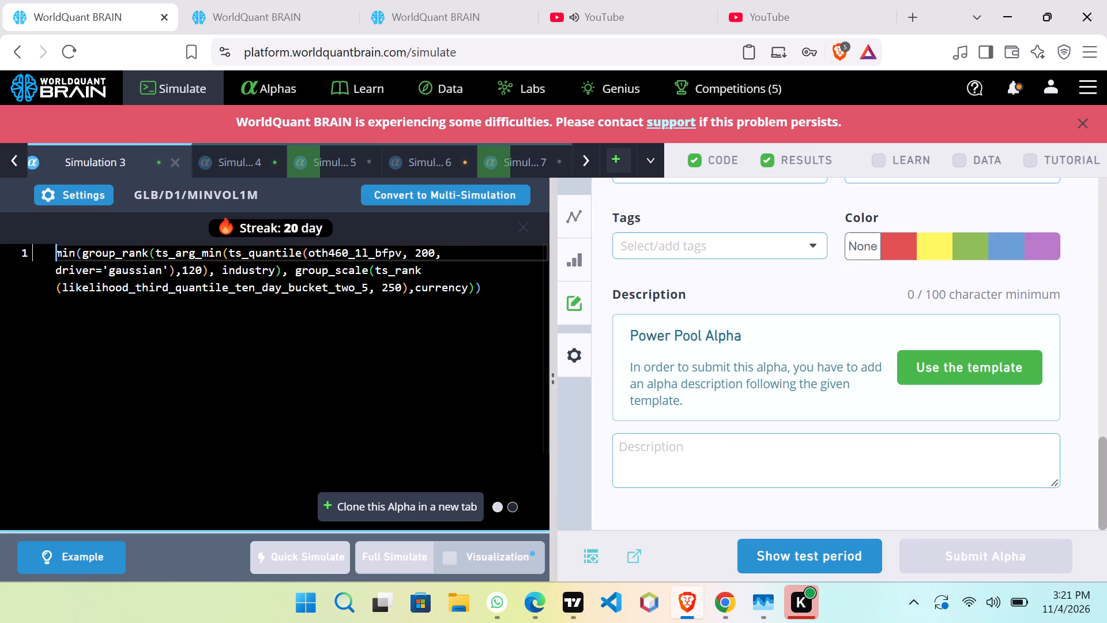
click(805, 552)
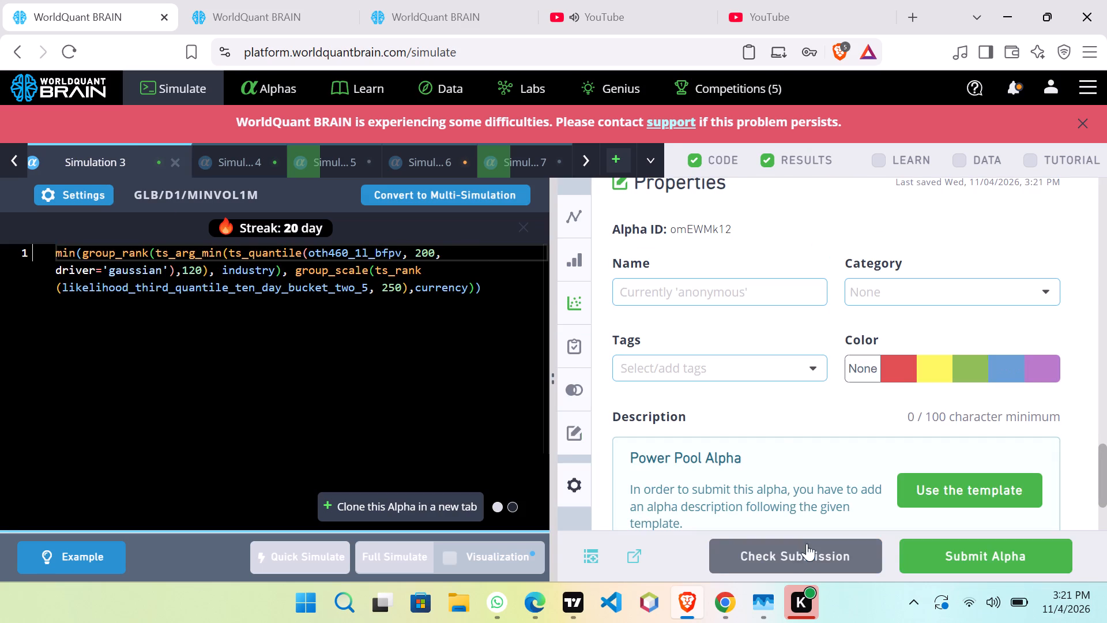
scroll(762, 399, up, 11)
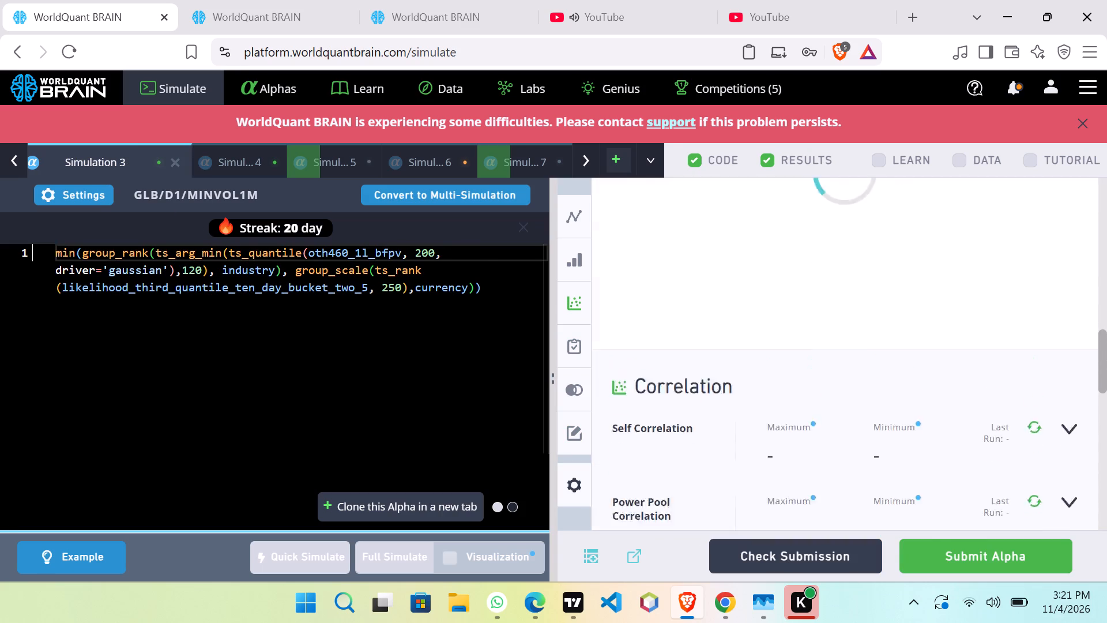
scroll(748, 375, up, 5)
scroll(745, 378, down, 3)
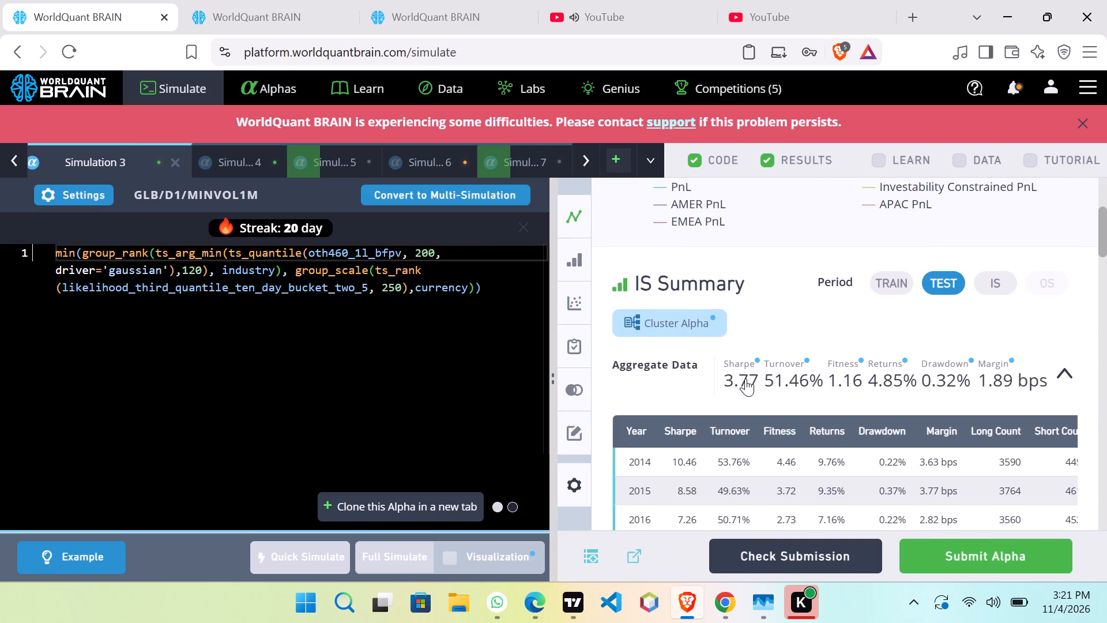
scroll(745, 378, down, 1)
scroll(593, 350, down, 5)
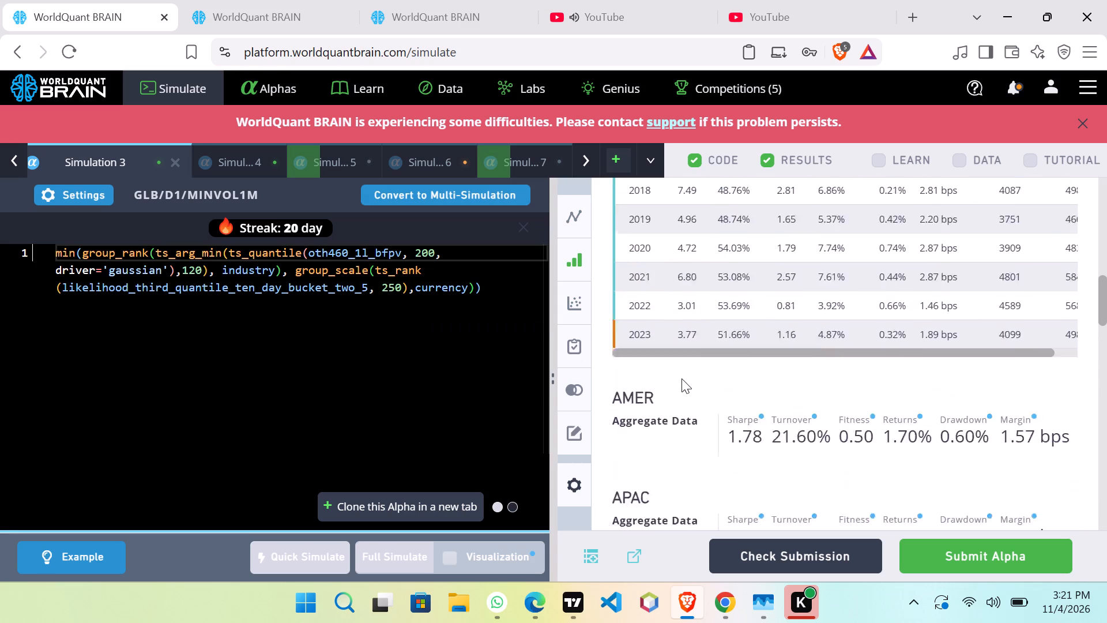
scroll(687, 382, down, 4)
scroll(838, 413, down, 3)
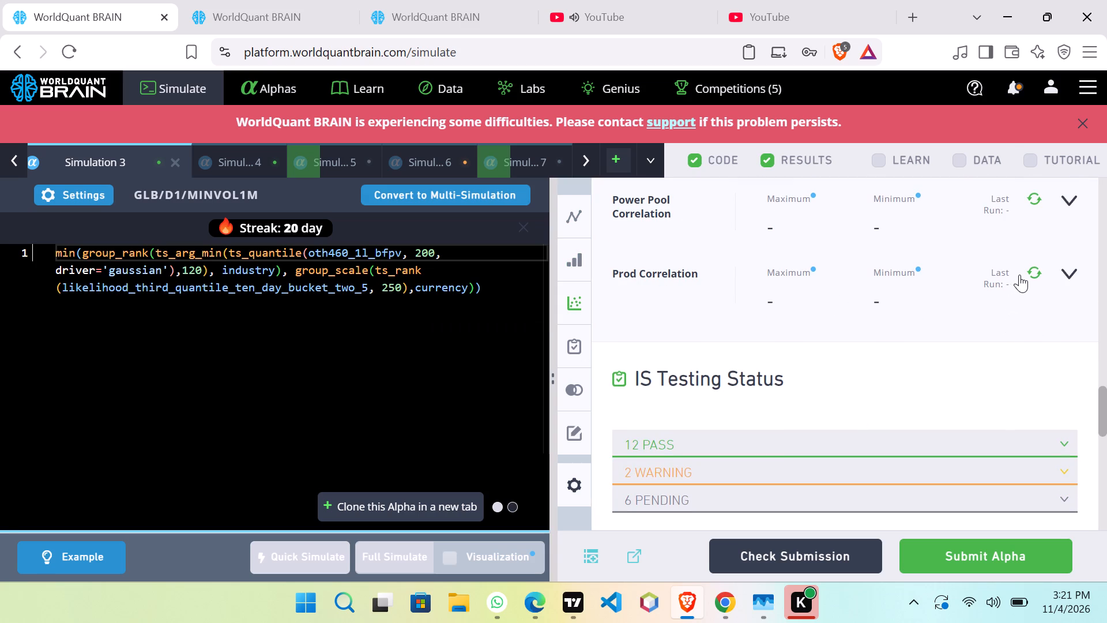
Run the Prod Correlation check for Simulation 3's alpha.
click(1037, 267)
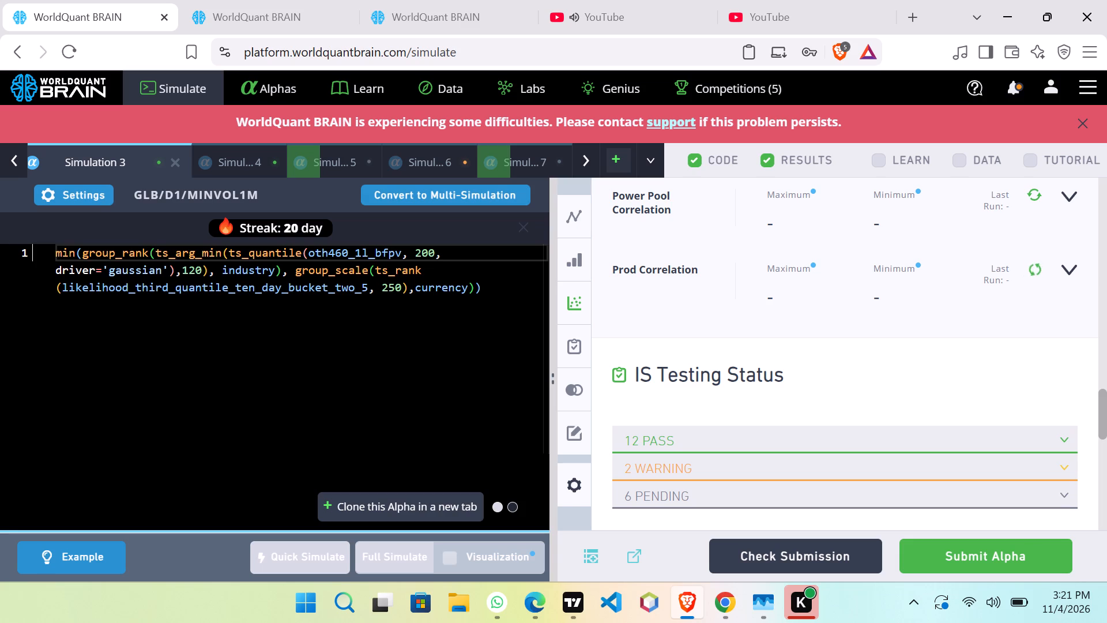
Append ",15)" to the end of Simulation 3's expression as the closing window argument of an outer operator.
click(225, 270)
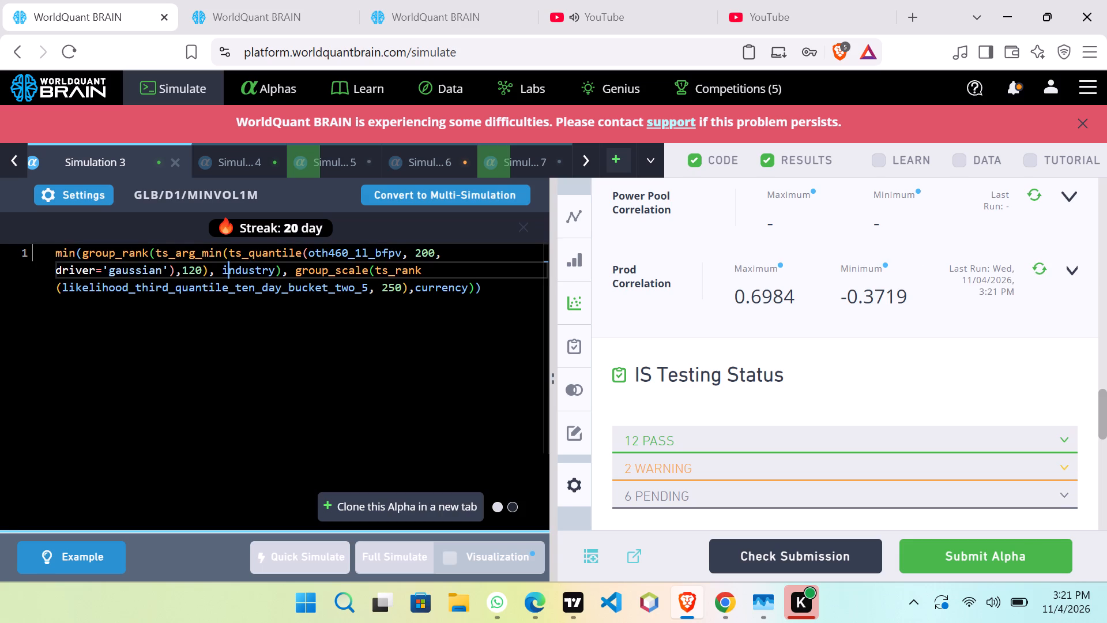
click(221, 272)
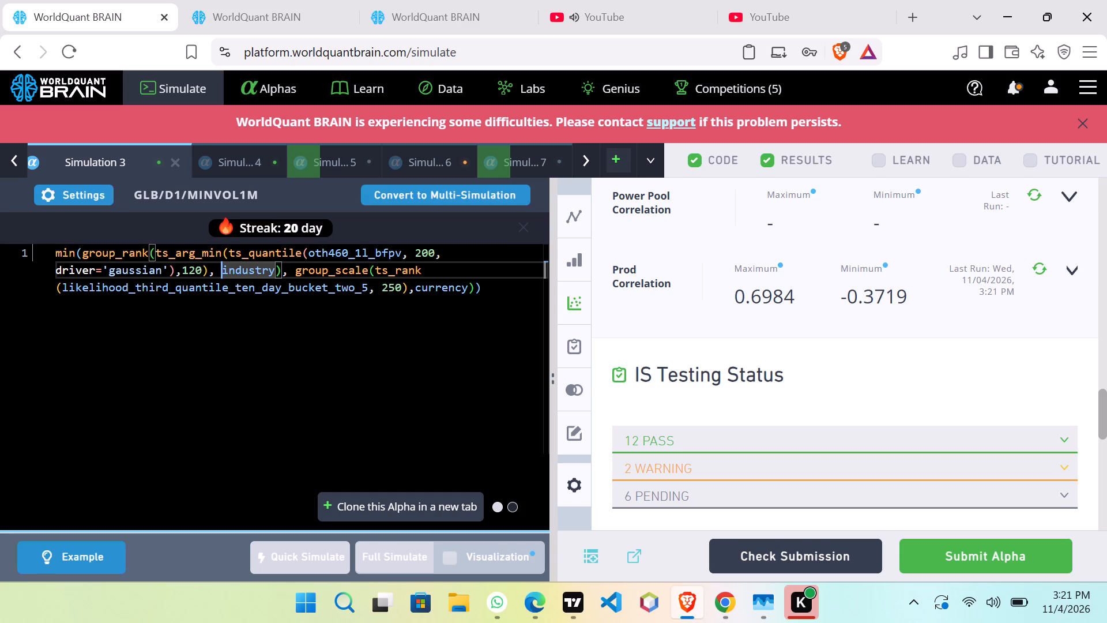
click(494, 295)
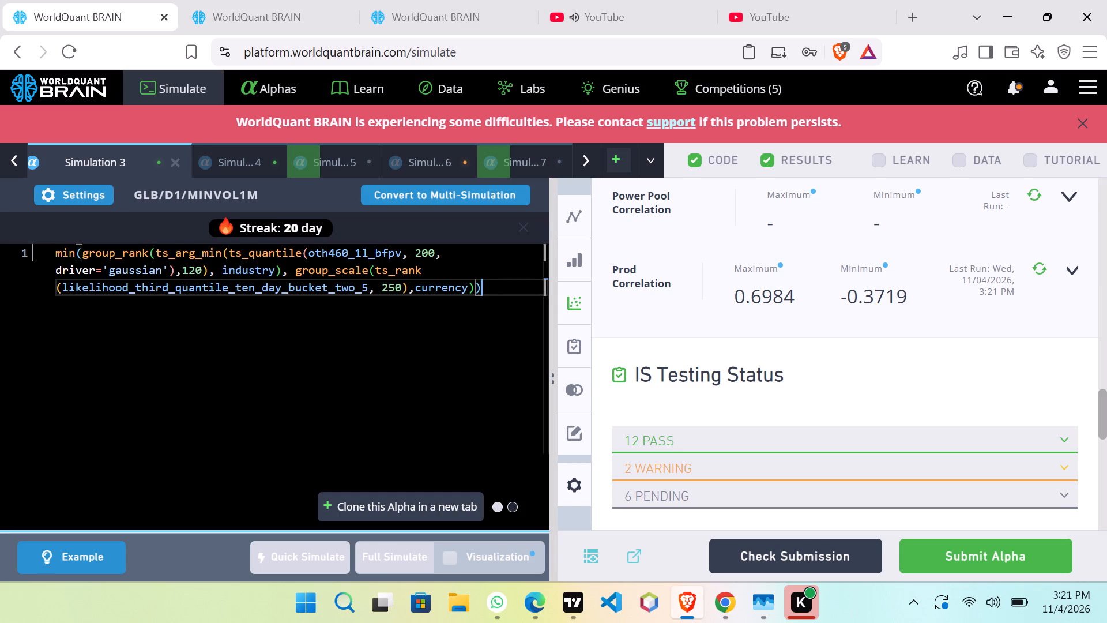
key(comma)
key(1)
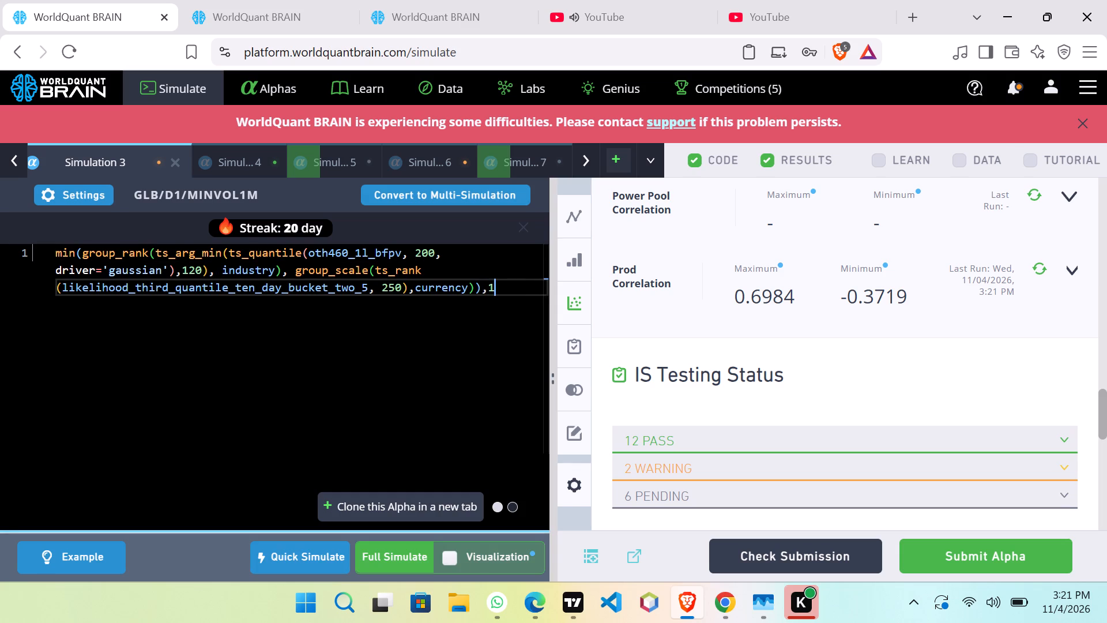
key(5)
key(shift+parenright)
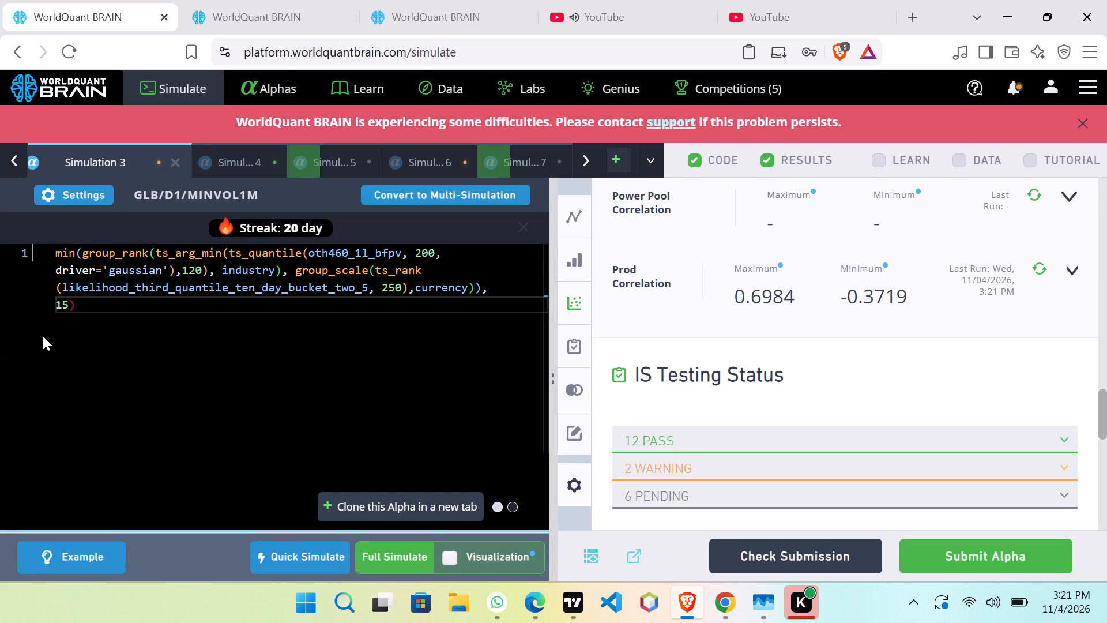
Insert ts_decay_linear and its opening parenthesis before min in Simulation 3's expression so it wraps the whole expression.
click(49, 256)
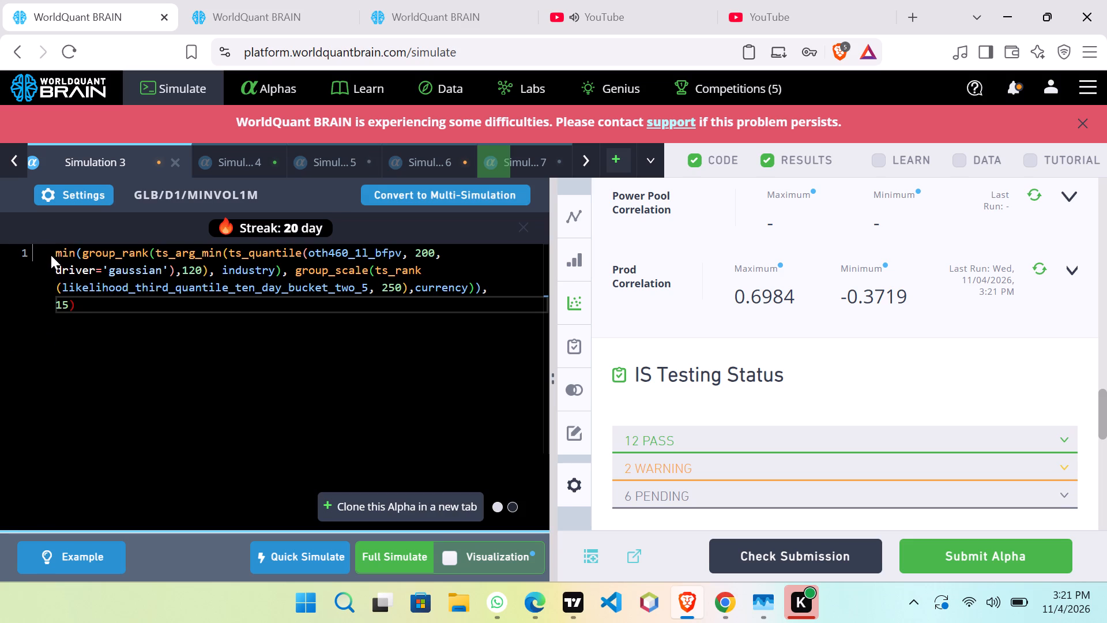
click(52, 256)
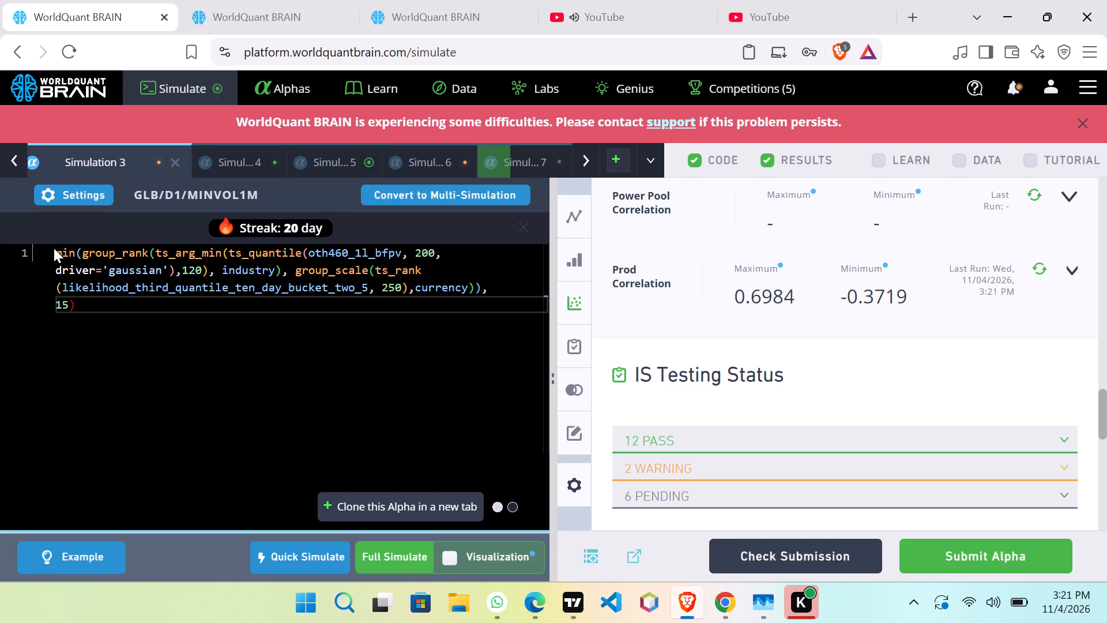
click(54, 249)
click(58, 249)
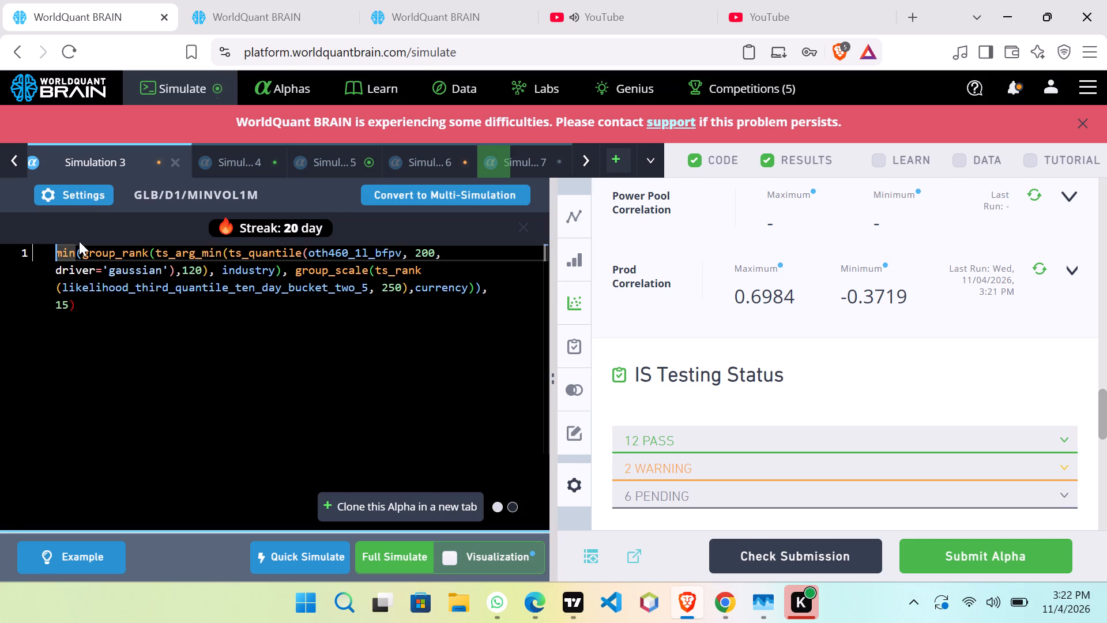
shift+click(84, 237)
key(shift+parenleft)
click(58, 254)
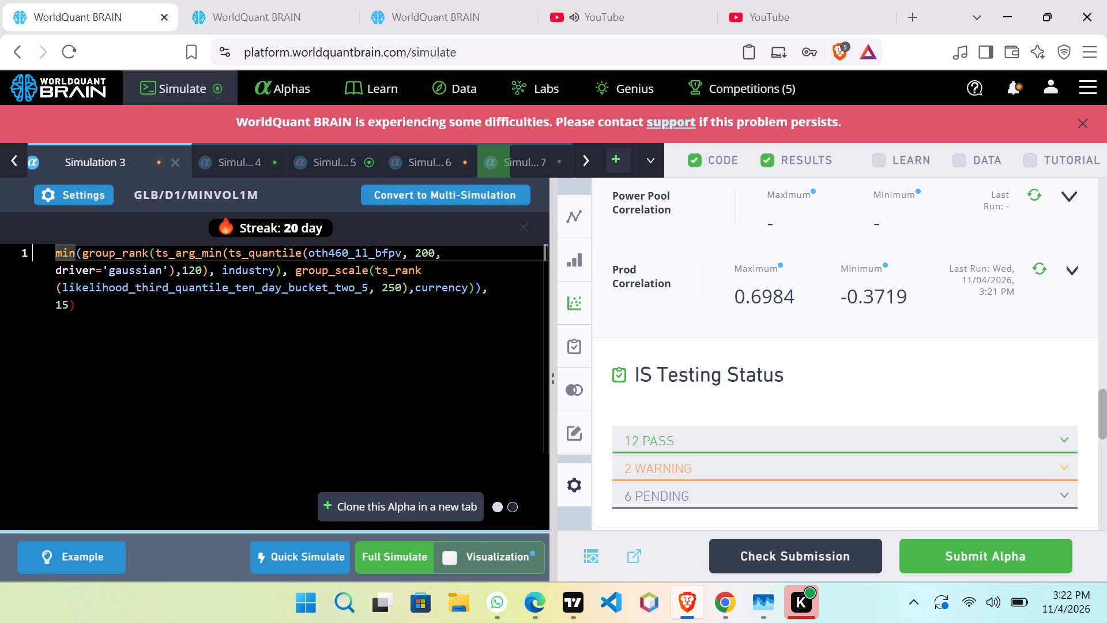
shift+click(58, 254)
key(shift+parenleft)
key(Left)
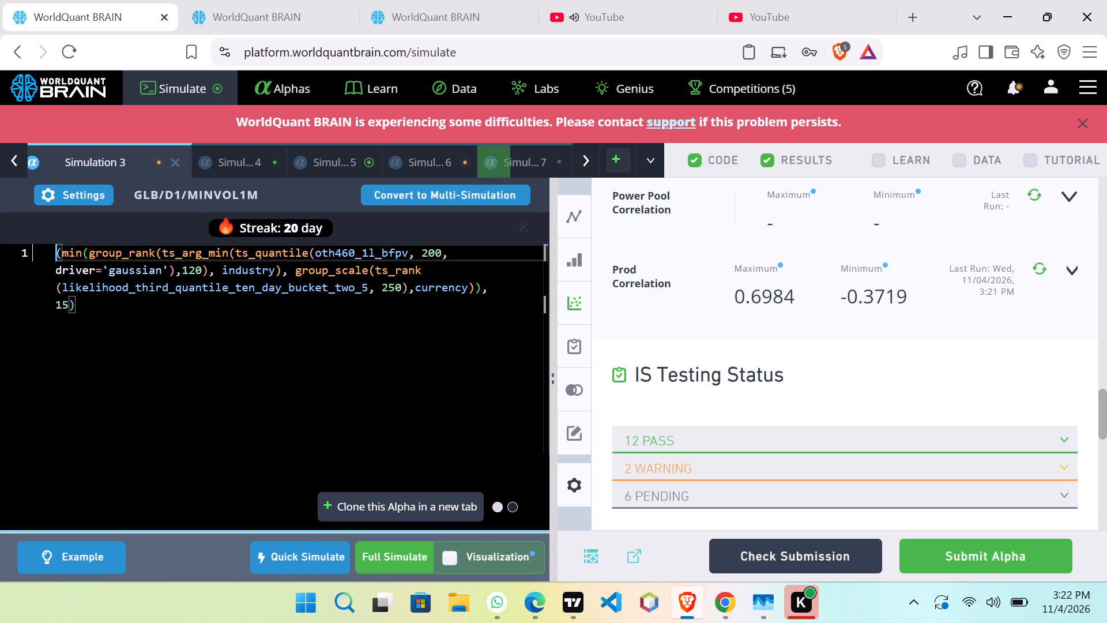
key(t)
text(sd)
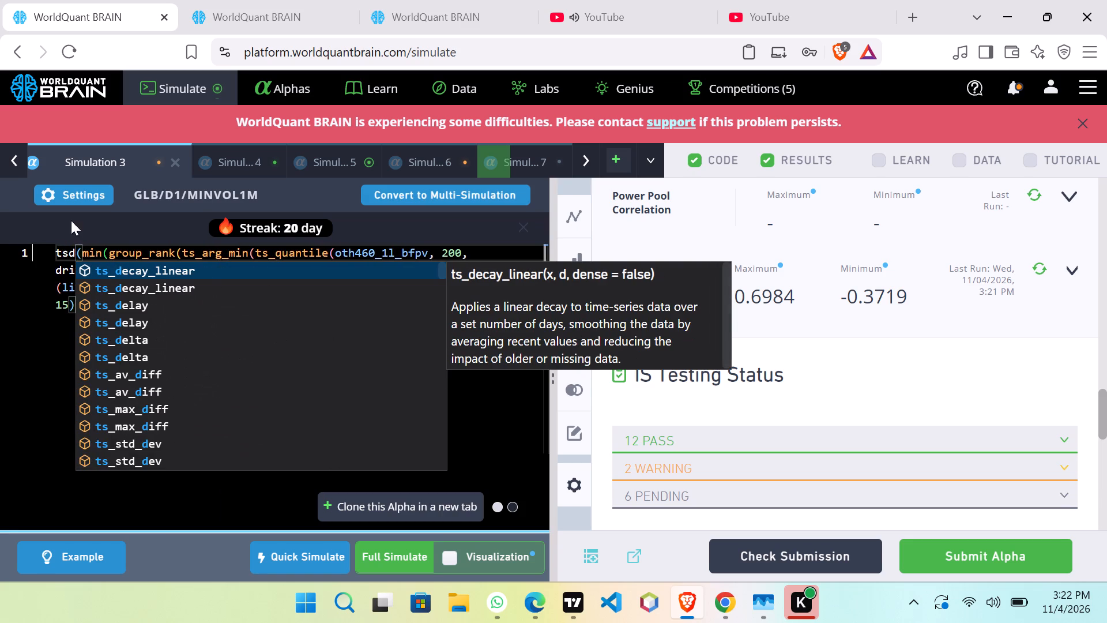
click(125, 273)
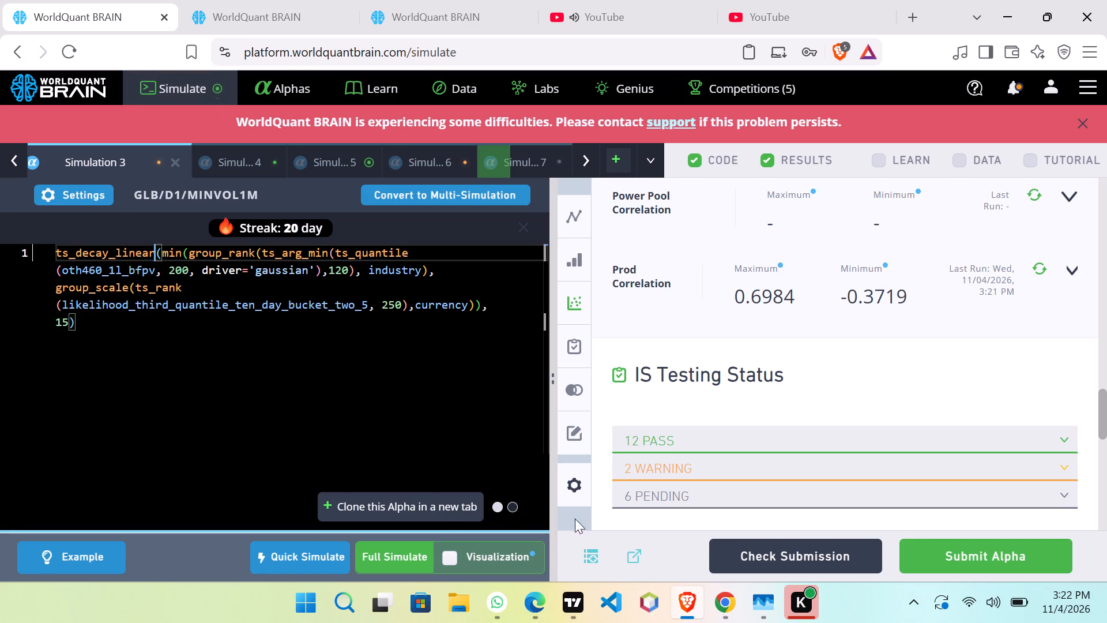
Clone Simulation 3's ts_decay_linear alpha into a new simulation and run a full simulation on it.
click(456, 513)
click(415, 554)
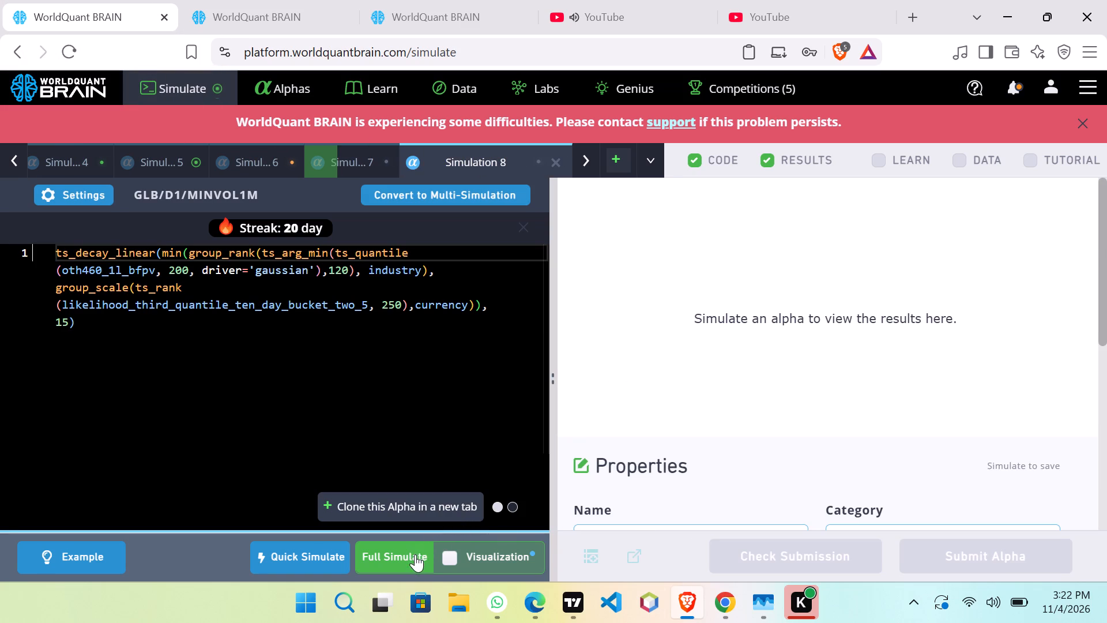
Show the test period for Simulation 5 and review its results down to the IS testing status.
click(180, 160)
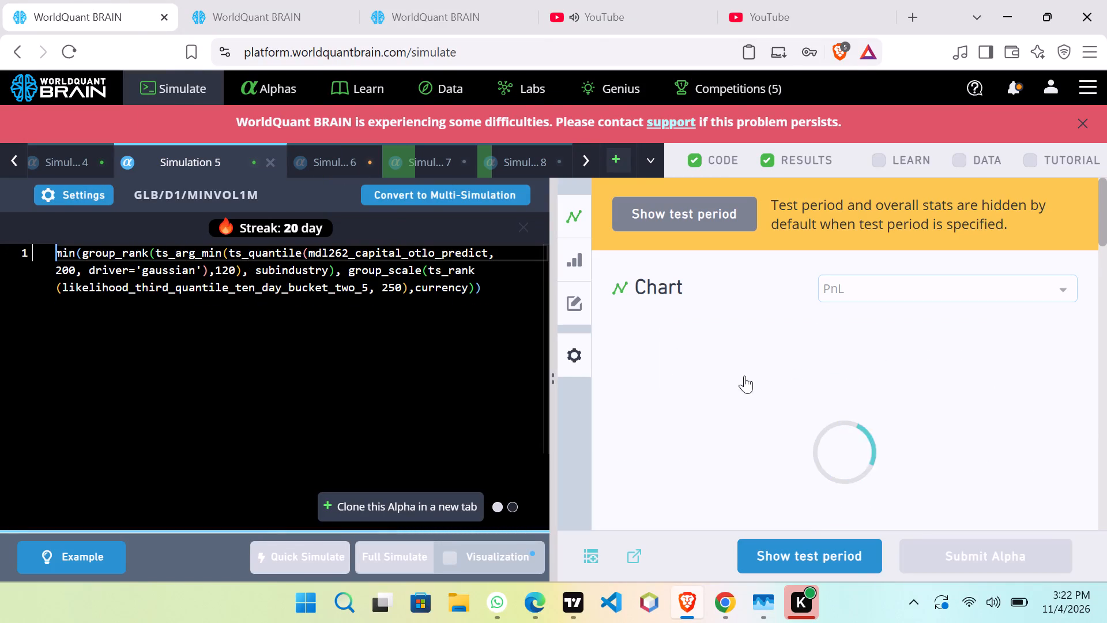
click(810, 550)
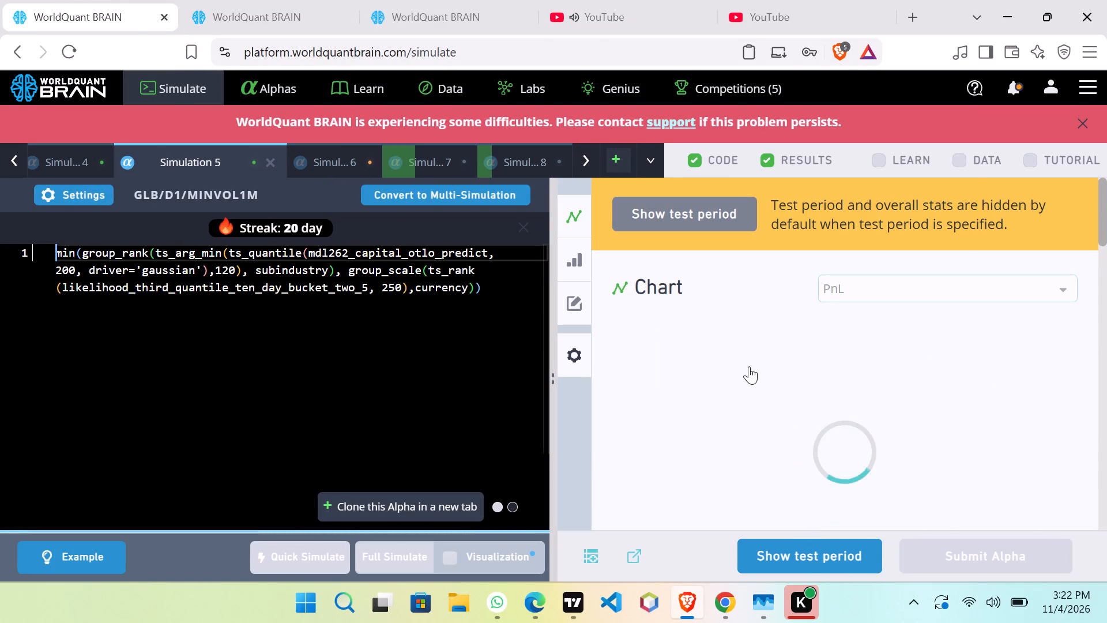
scroll(783, 408, down, 20)
scroll(777, 392, up, 2)
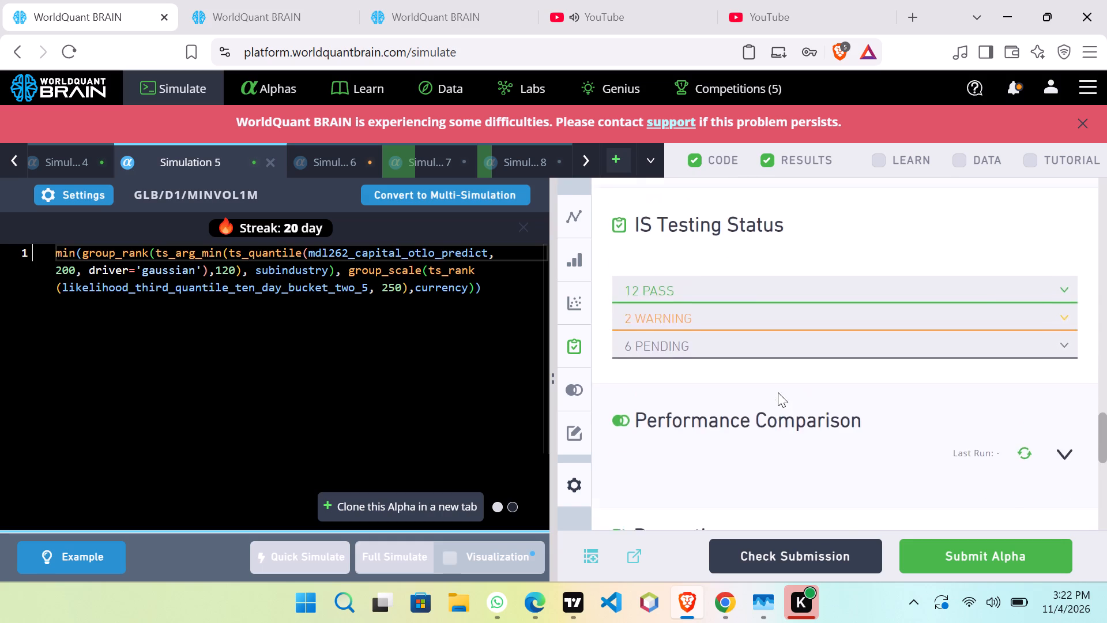
Run the Prod Correlation check for Simulation 5's alpha.
click(1037, 185)
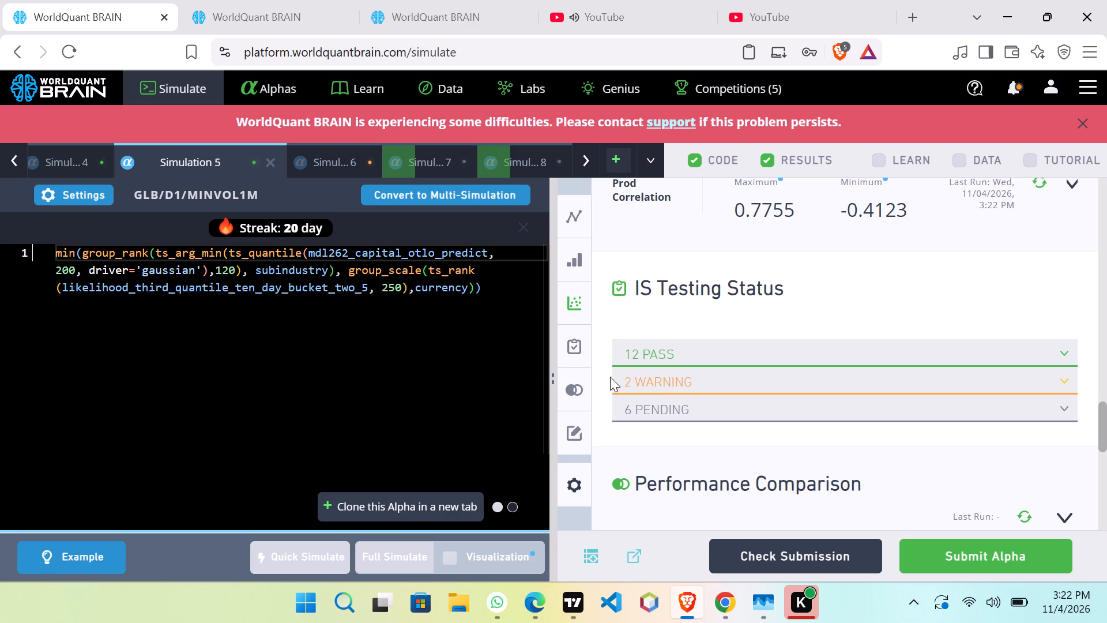
click(661, 385)
click(662, 384)
Clone Simulation 5's alpha into a new simulation and replace mdl262_capital_otlo_predict with mdl262_aint_mae.
click(441, 505)
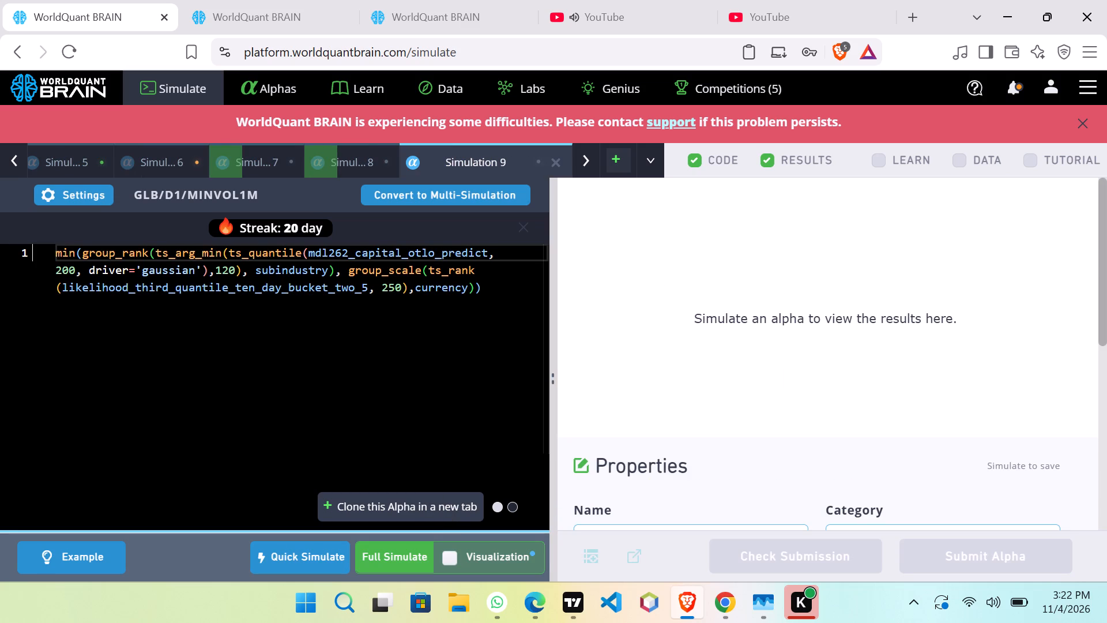
drag(490, 254, 347, 258)
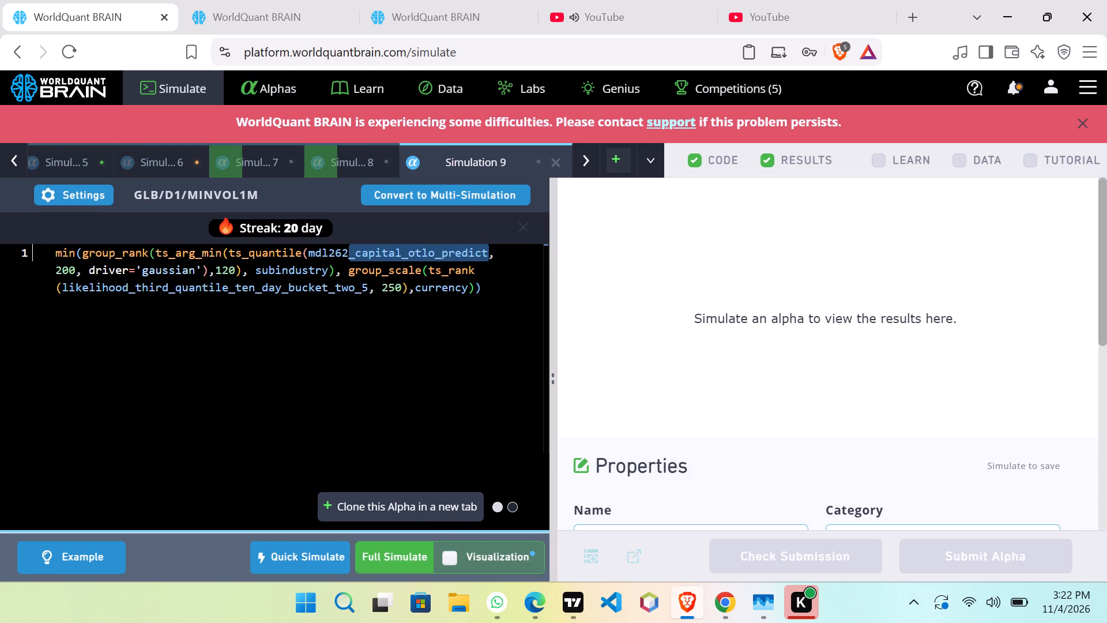
drag(347, 258, 348, 256)
key(BackSpace)
key(BackSpace)
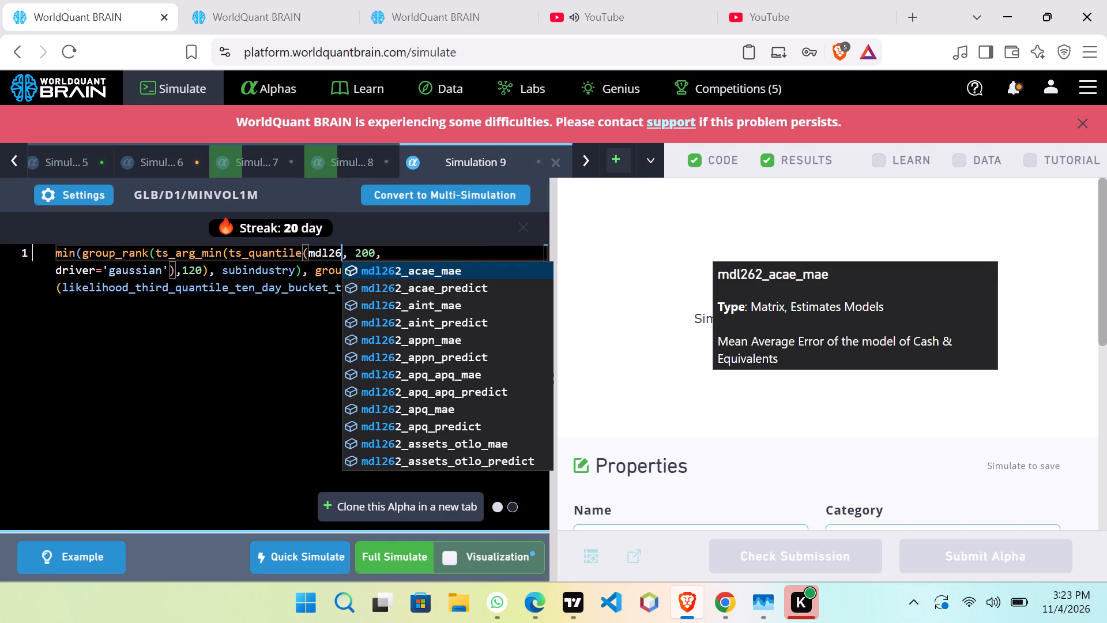
click(438, 302)
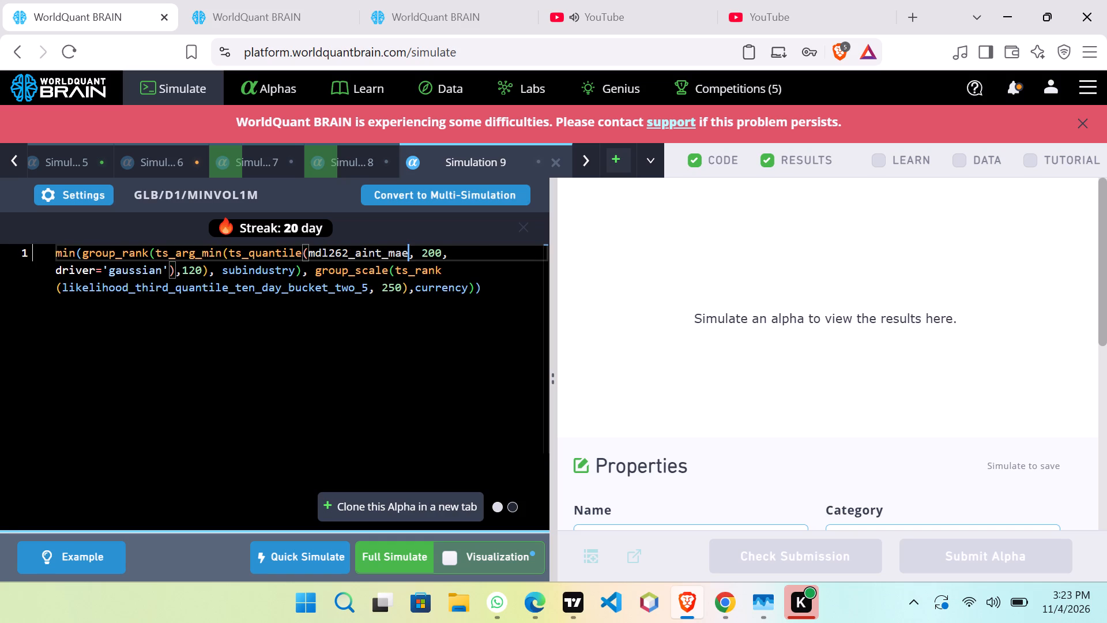
Run a full simulation on the cloned alpha with the mdl262_aint_mae field.
click(412, 562)
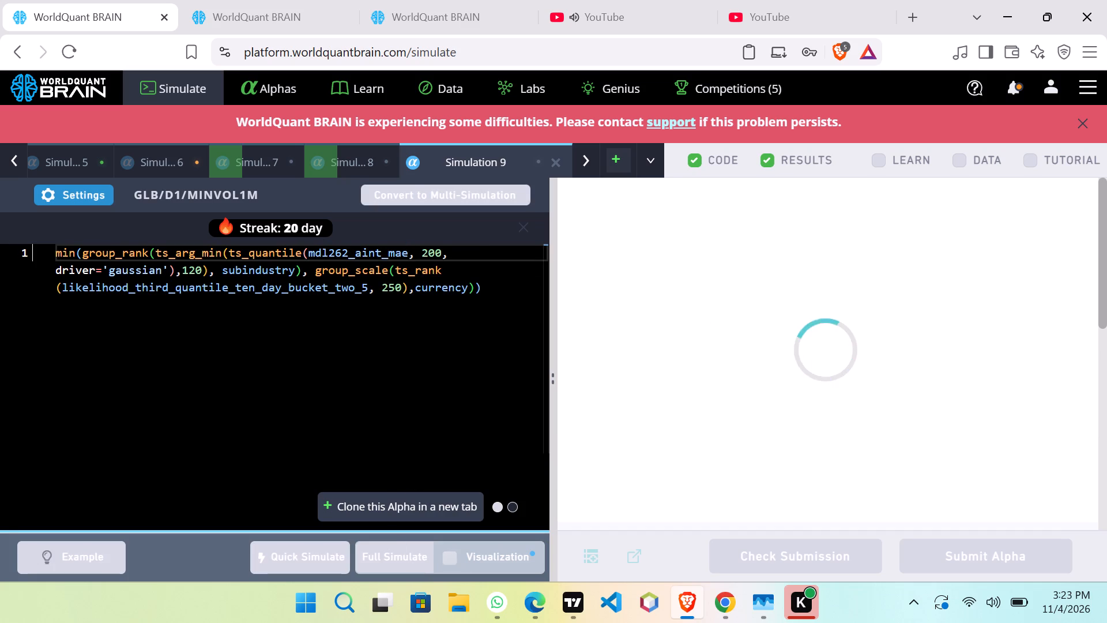
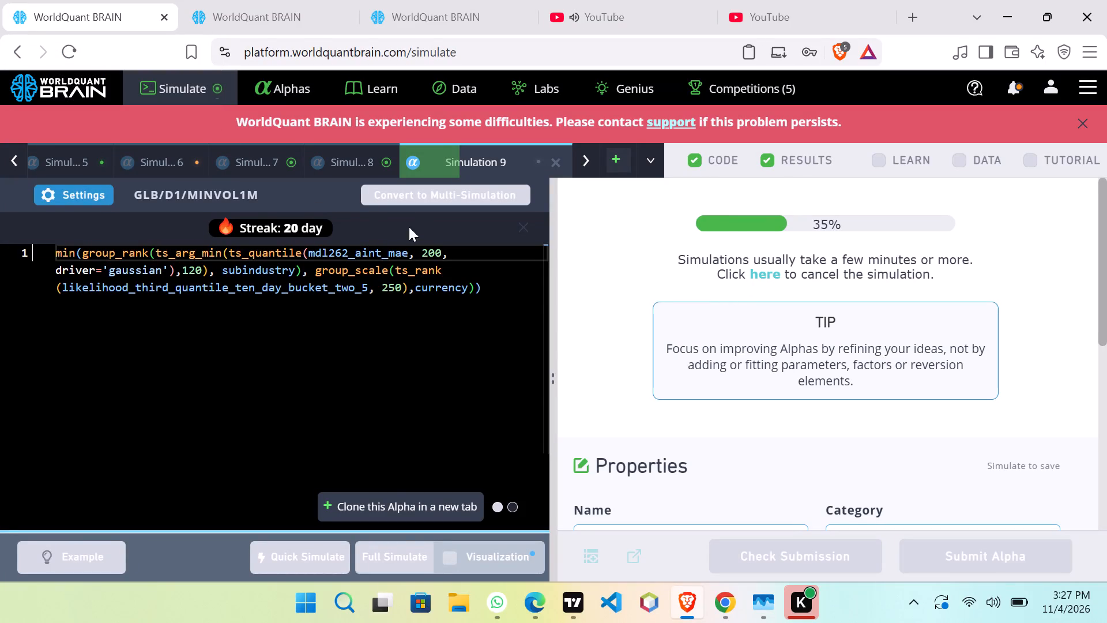
Show the test period for Simulation 7 and review its results down to the IS testing status.
click(281, 165)
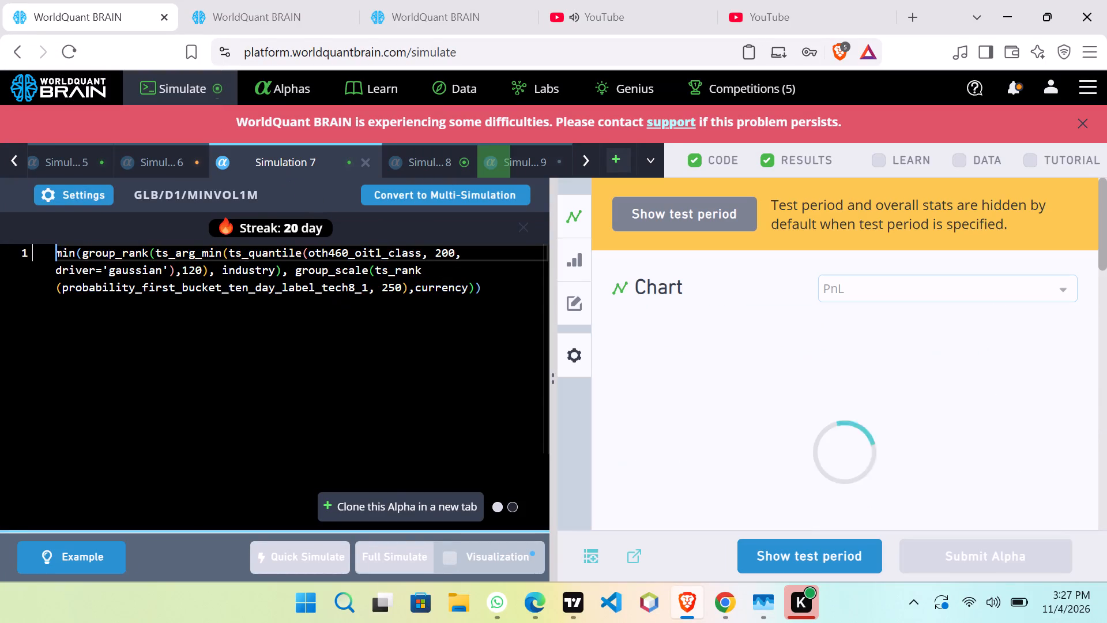
click(800, 556)
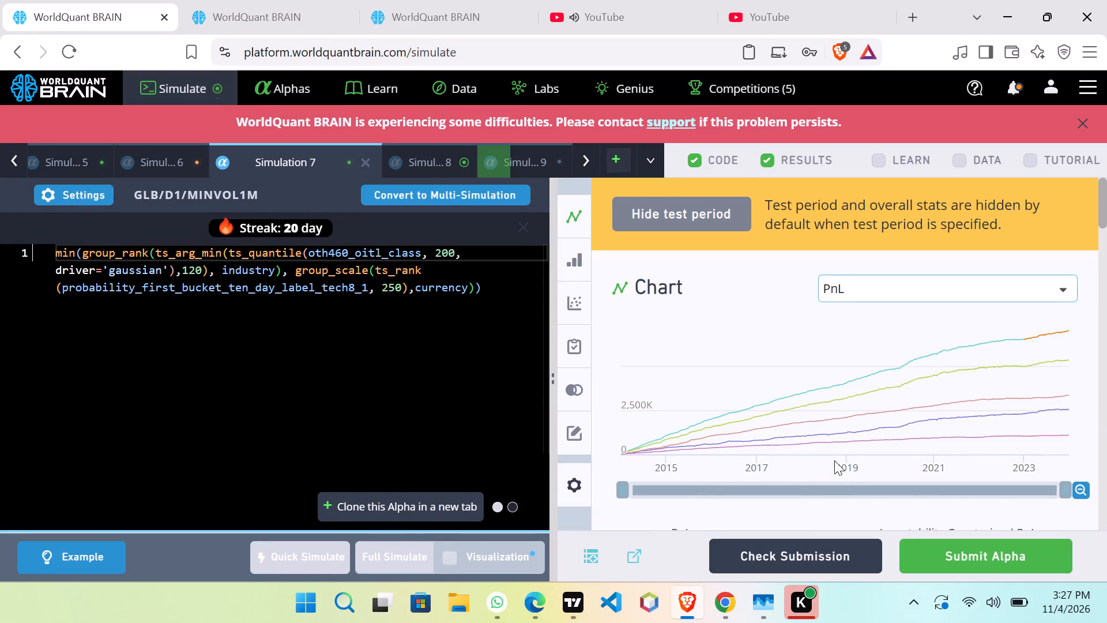
scroll(834, 460, down, 9)
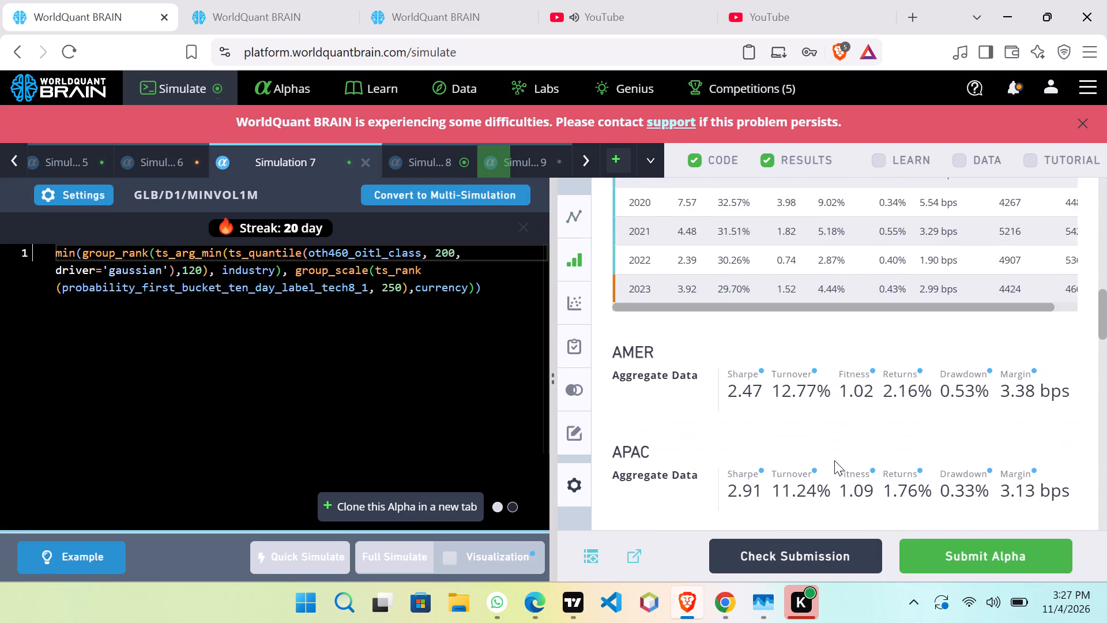
scroll(834, 460, down, 8)
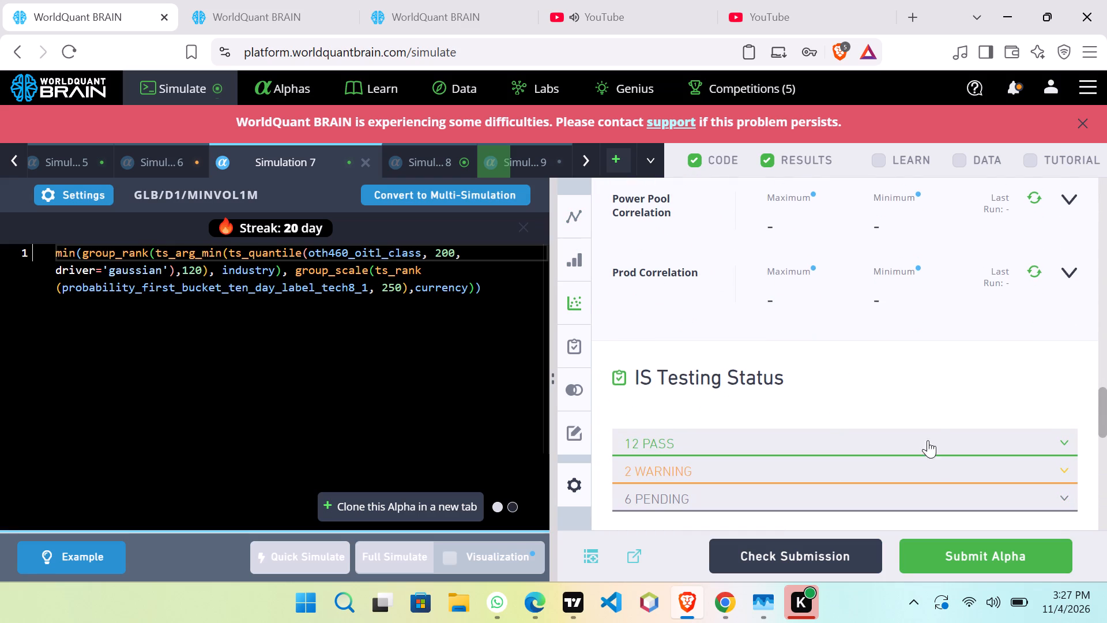
Run the Prod Correlation check for Simulation 7's alpha.
click(1031, 261)
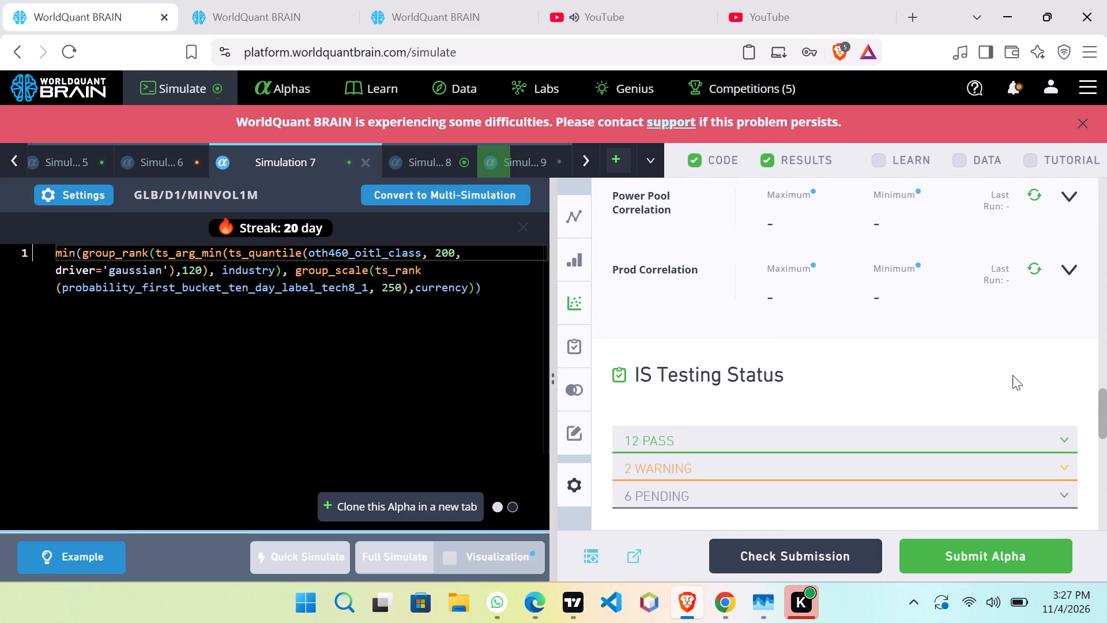
click(1034, 266)
click(985, 359)
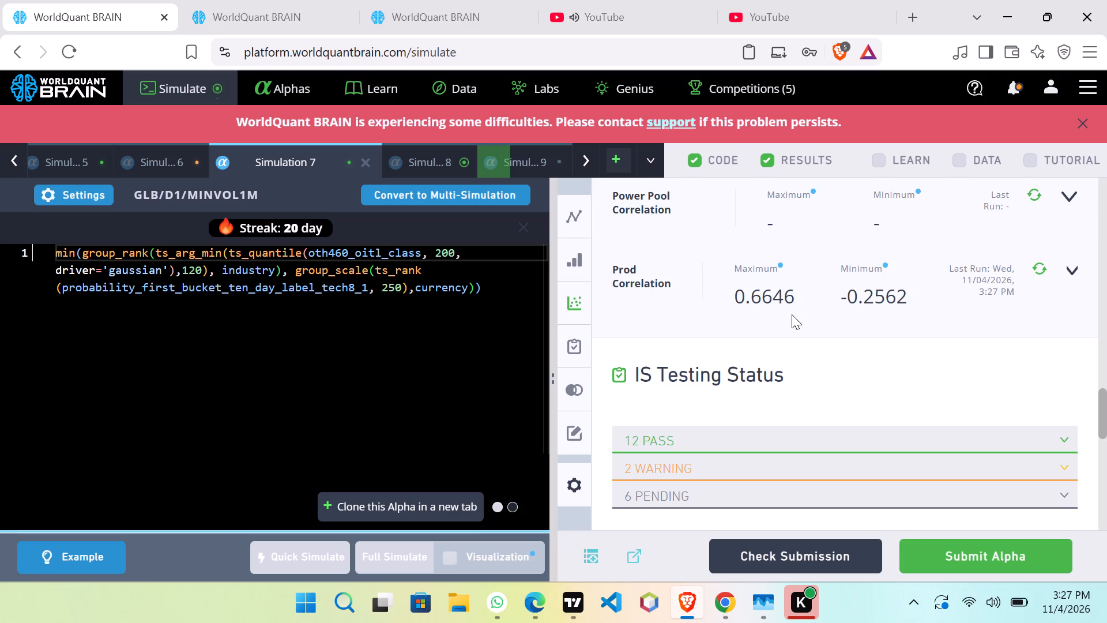
Check that Simulation 7's description is filled in and submit its alpha.
scroll(760, 307, down, 9)
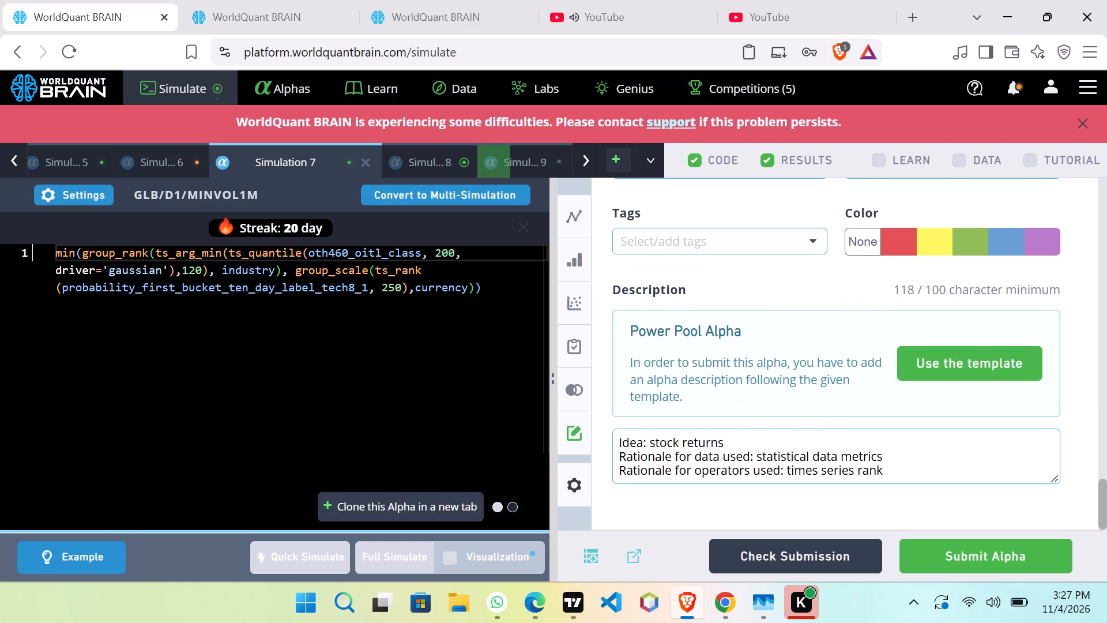
click(961, 557)
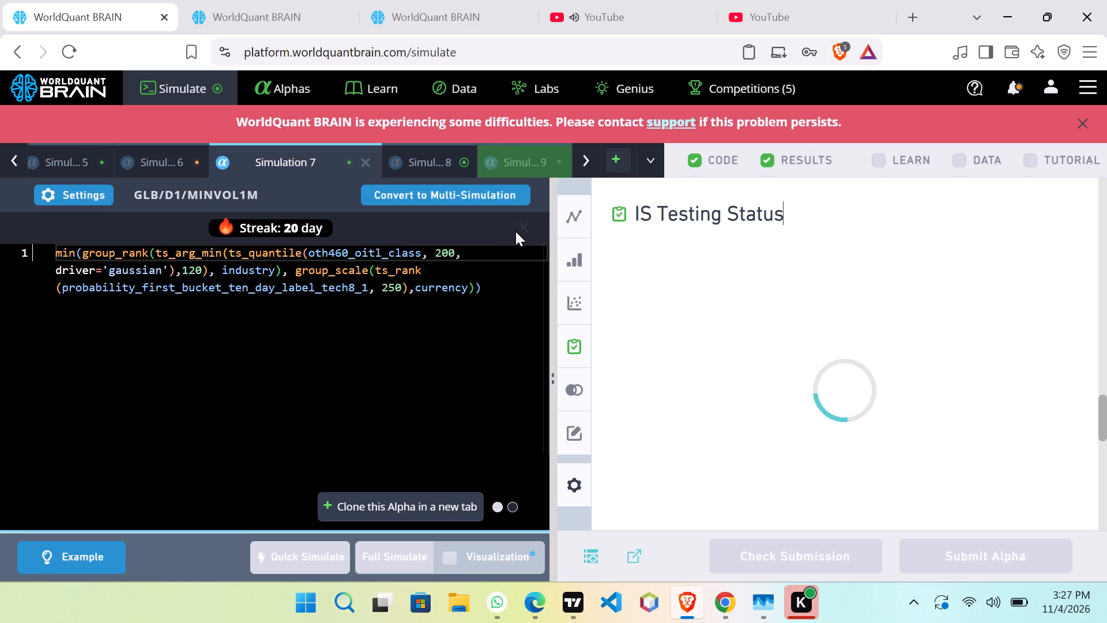
Show the test period for Simulation 8 and inspect the warnings in its IS testing status.
click(449, 172)
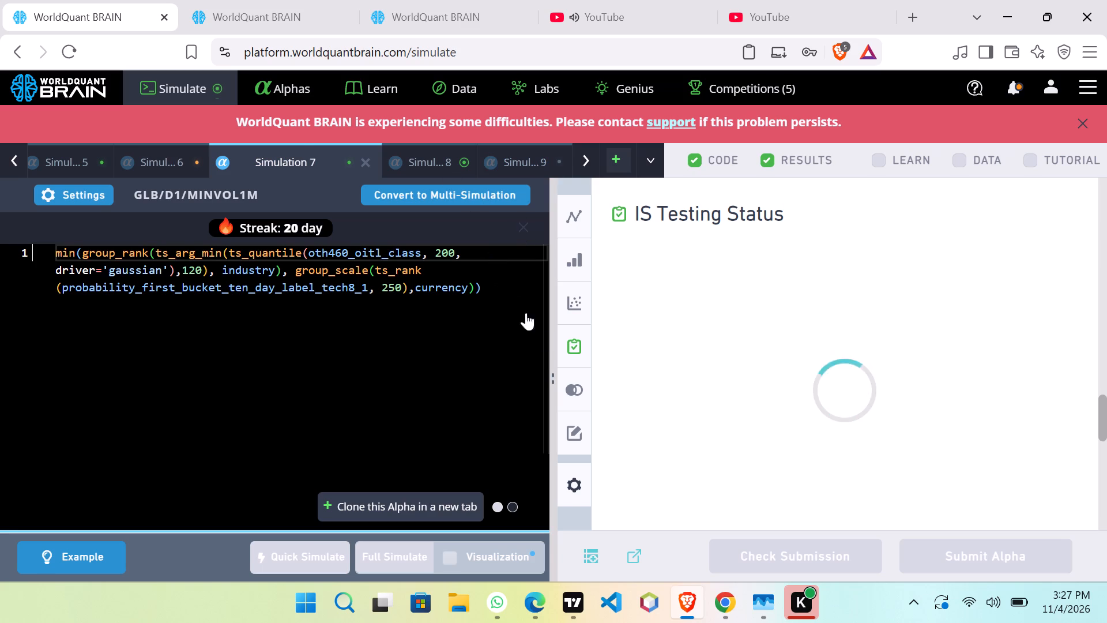
click(782, 558)
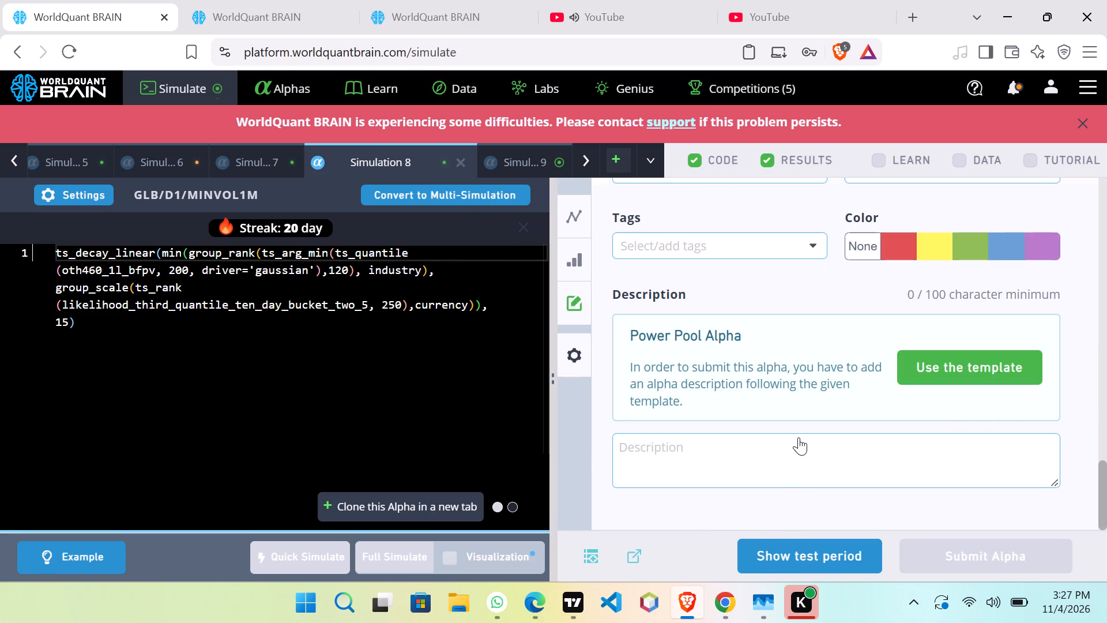
click(838, 269)
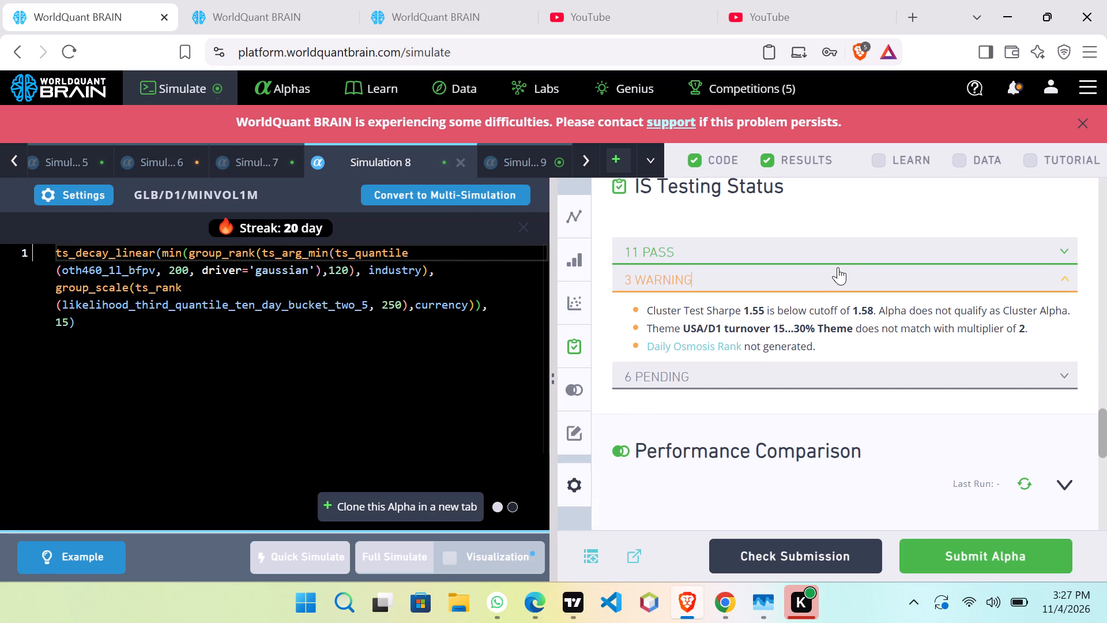
click(837, 274)
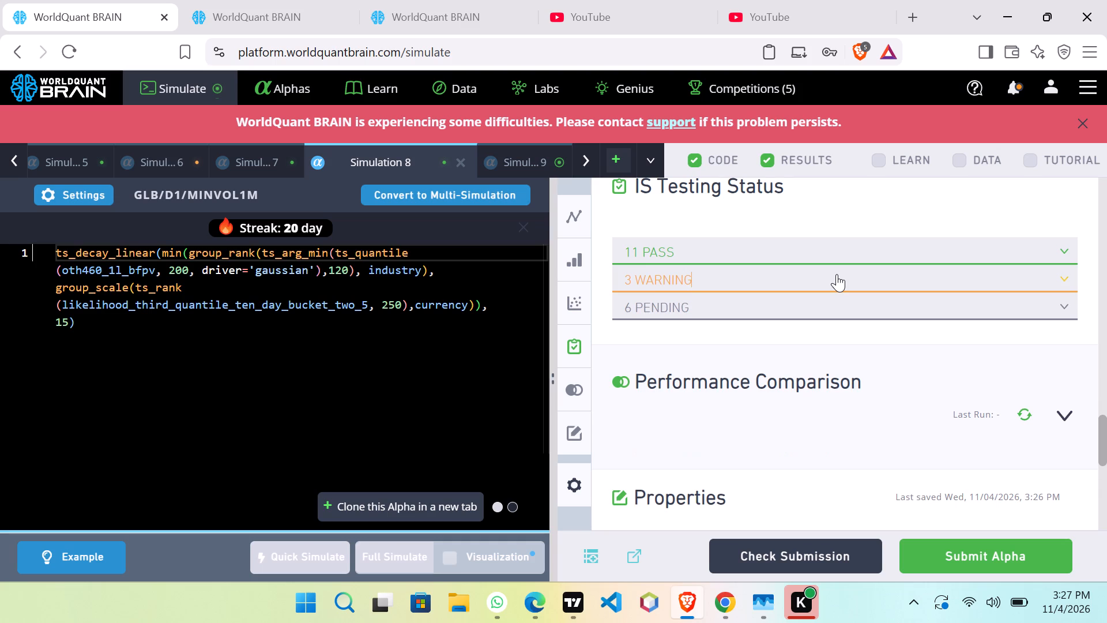
Examine Simulation 8's PnL chart, IS Summary aggregate data and yearly figures for the test period.
scroll(837, 274, up, 11)
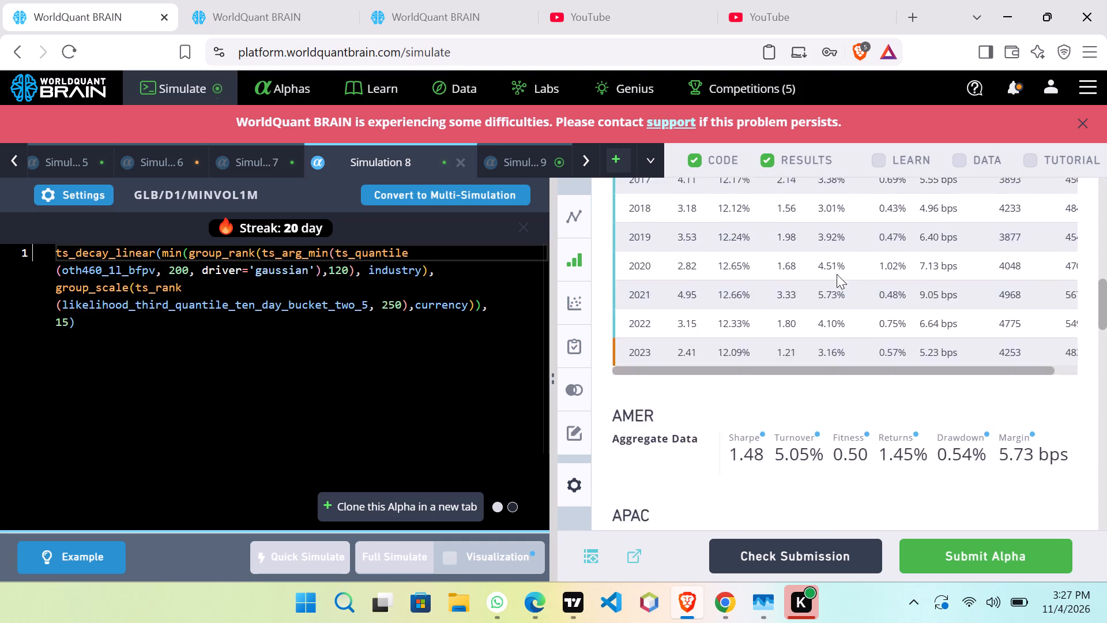
scroll(837, 274, up, 2)
scroll(837, 274, down, 3)
scroll(837, 274, up, 6)
scroll(837, 274, down, 1)
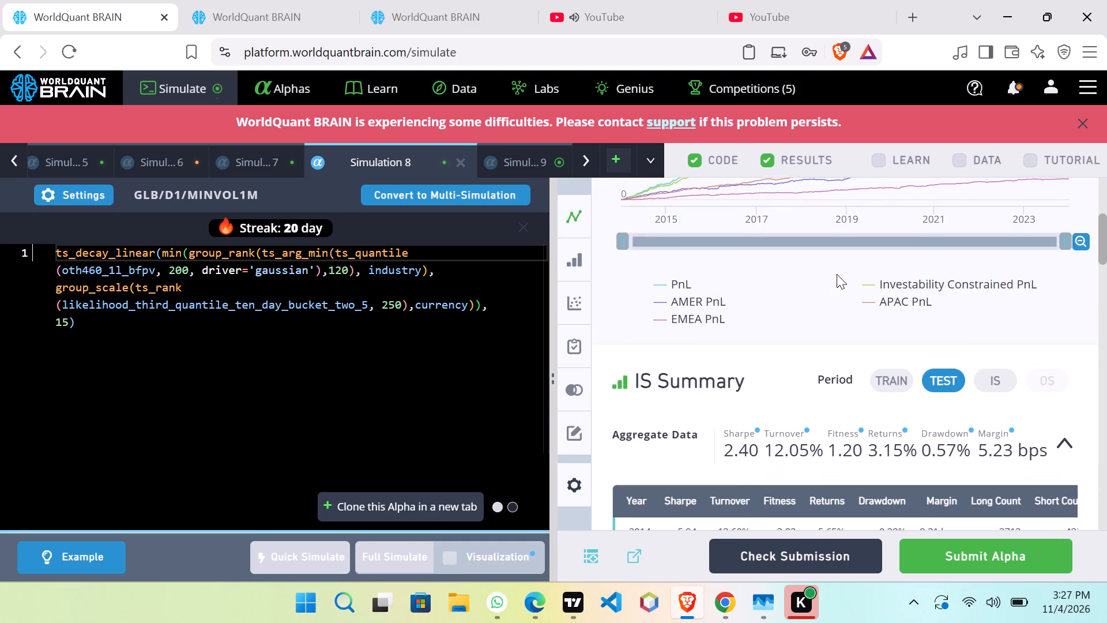
scroll(837, 274, down, 1)
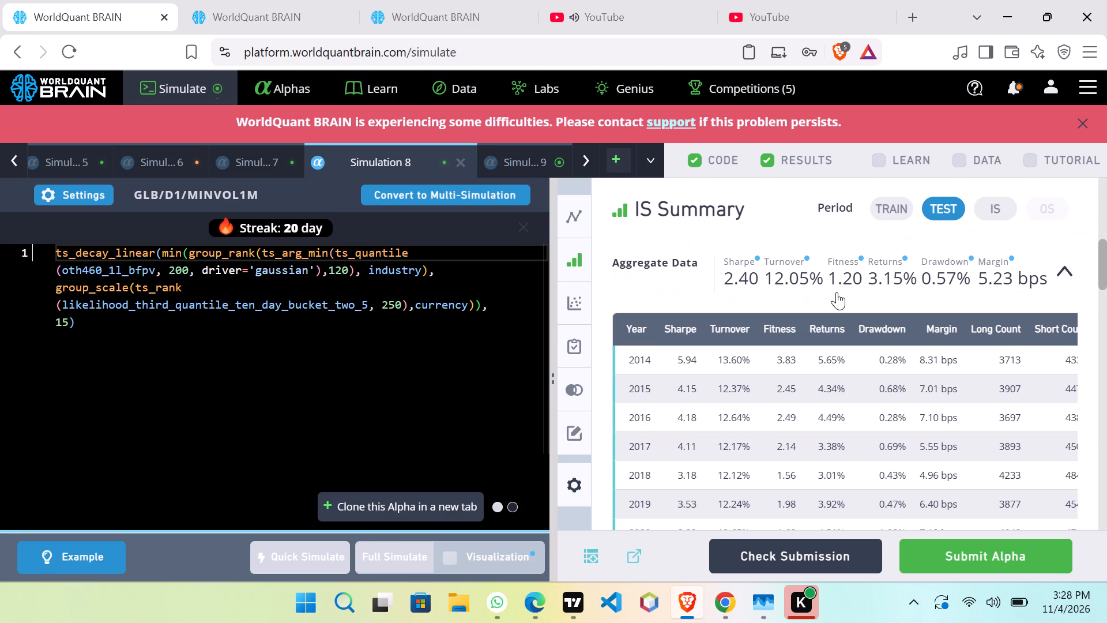
Set the ts_decay_linear window in Simulation 8's expression to 10 and run a full simulation.
click(70, 318)
key(Left)
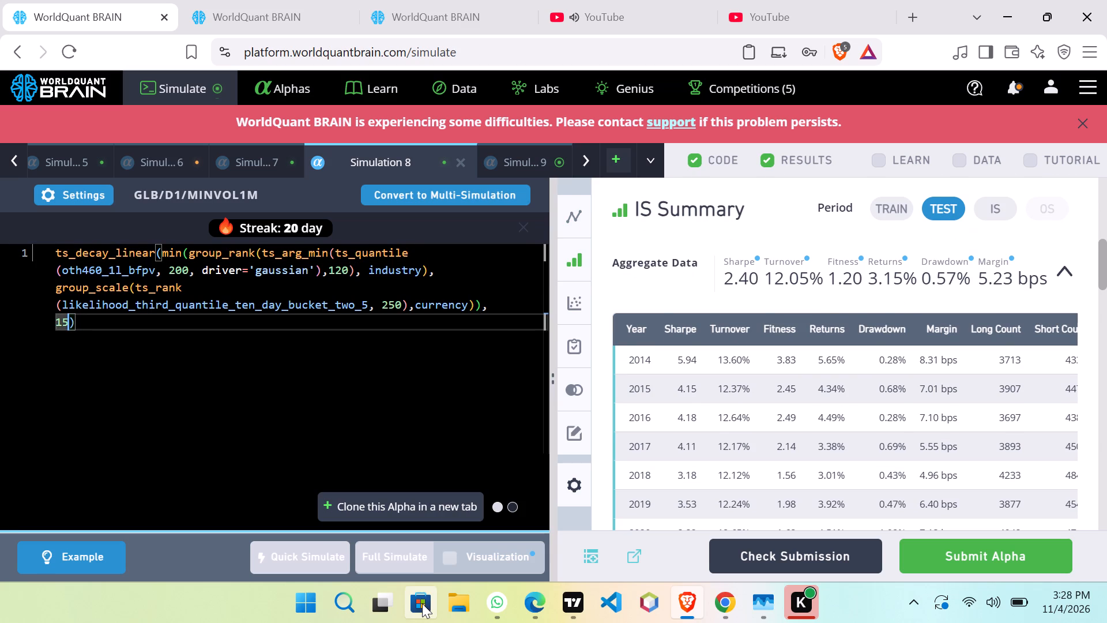
key(BackSpace)
key(0)
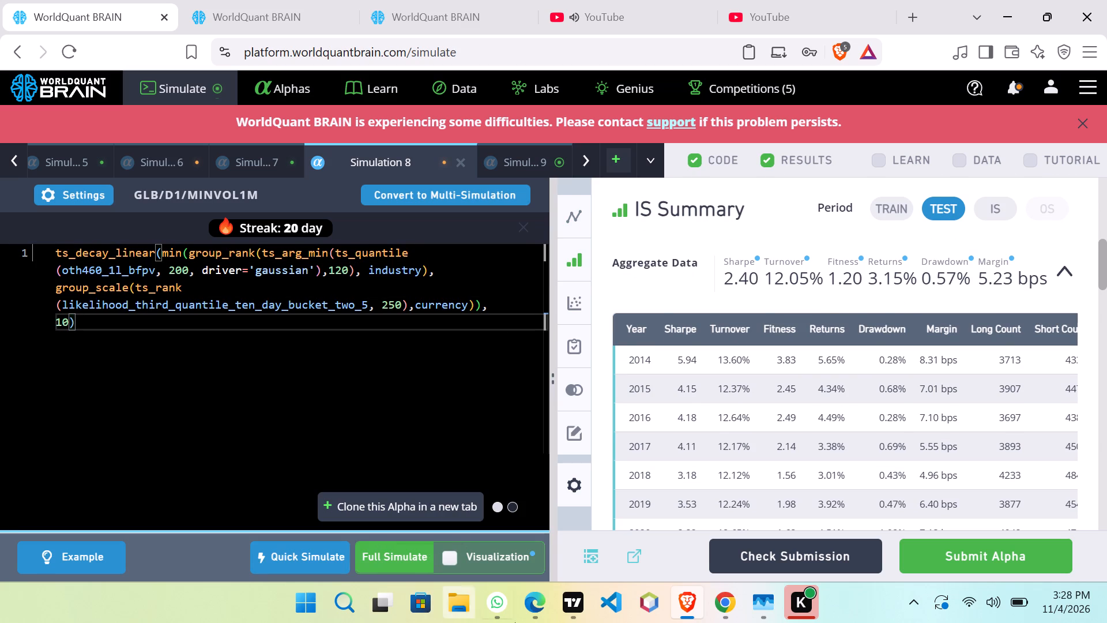
click(423, 561)
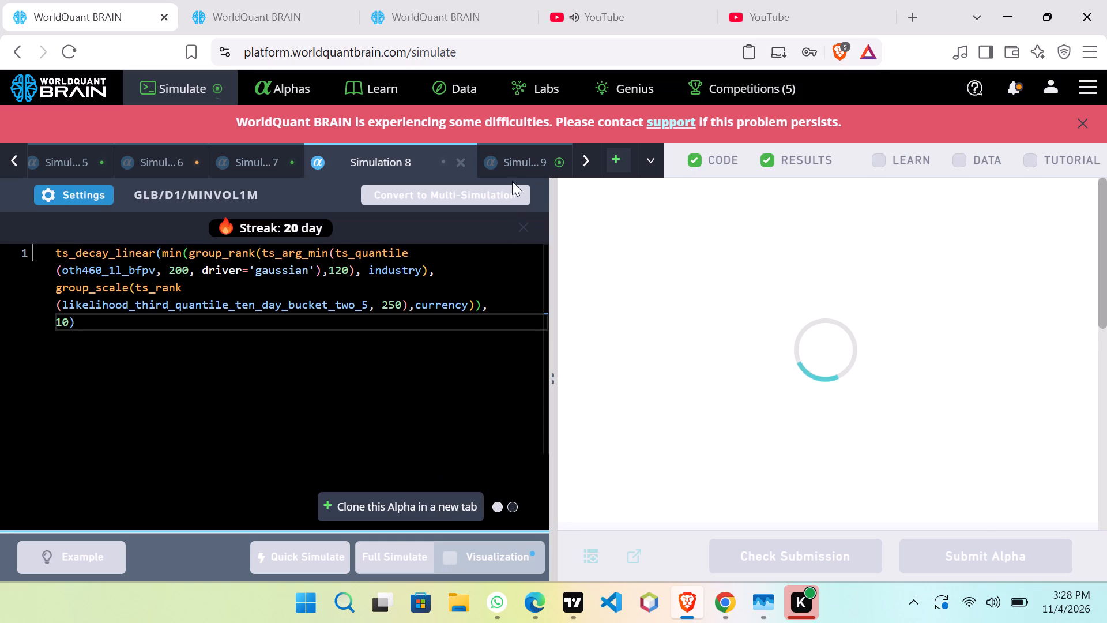
Show the test period for Simulation 9 and review its IS Summary, testing status and correlation section.
click(540, 156)
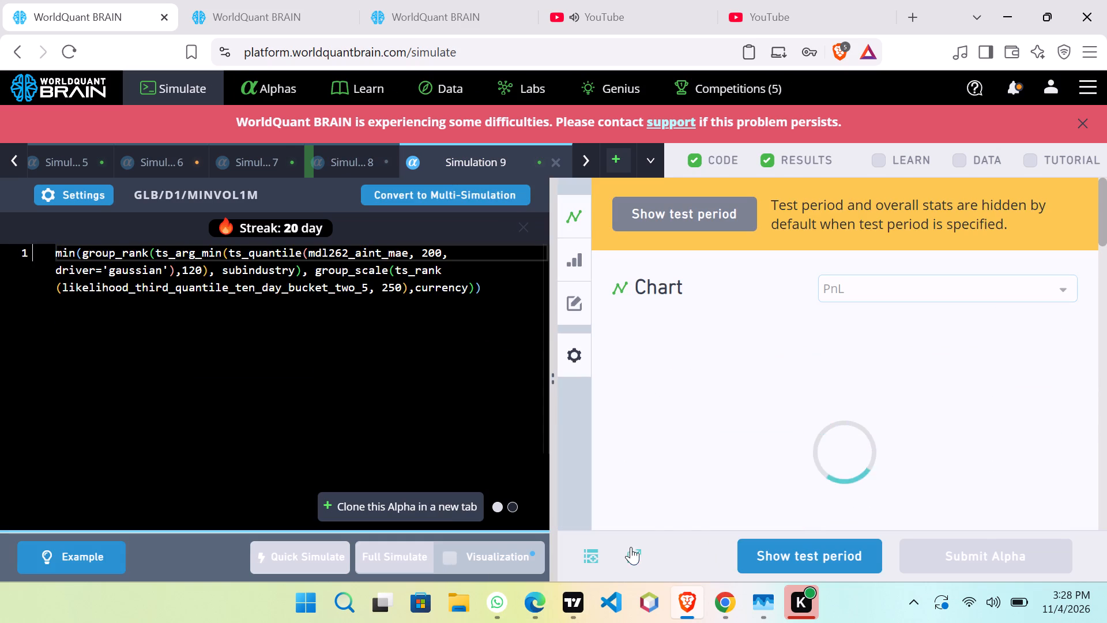
click(822, 560)
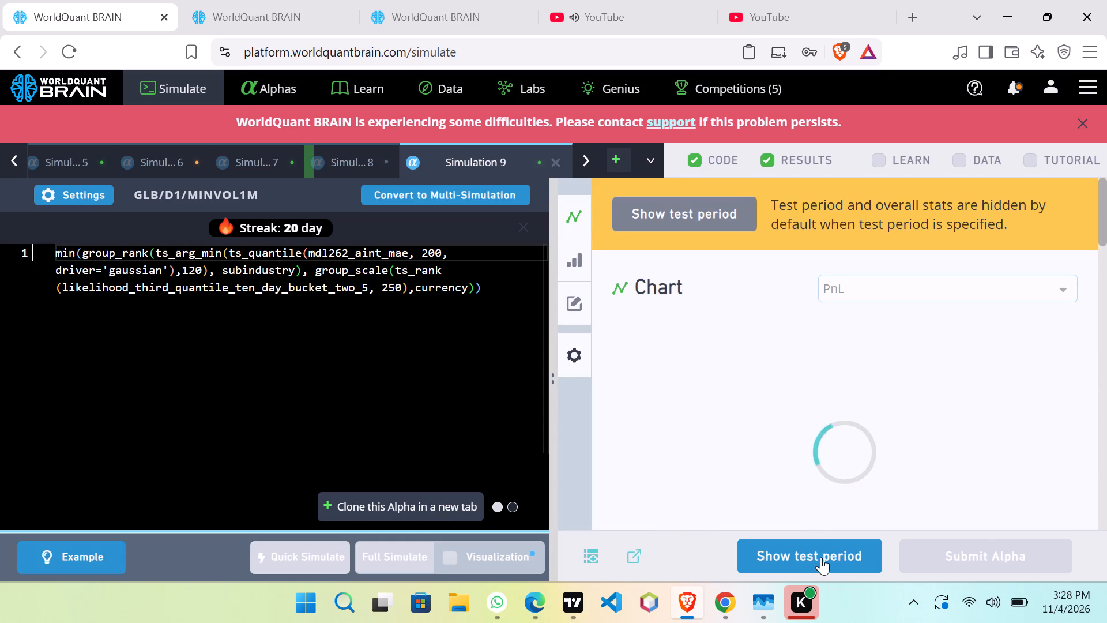
scroll(790, 425, down, 4)
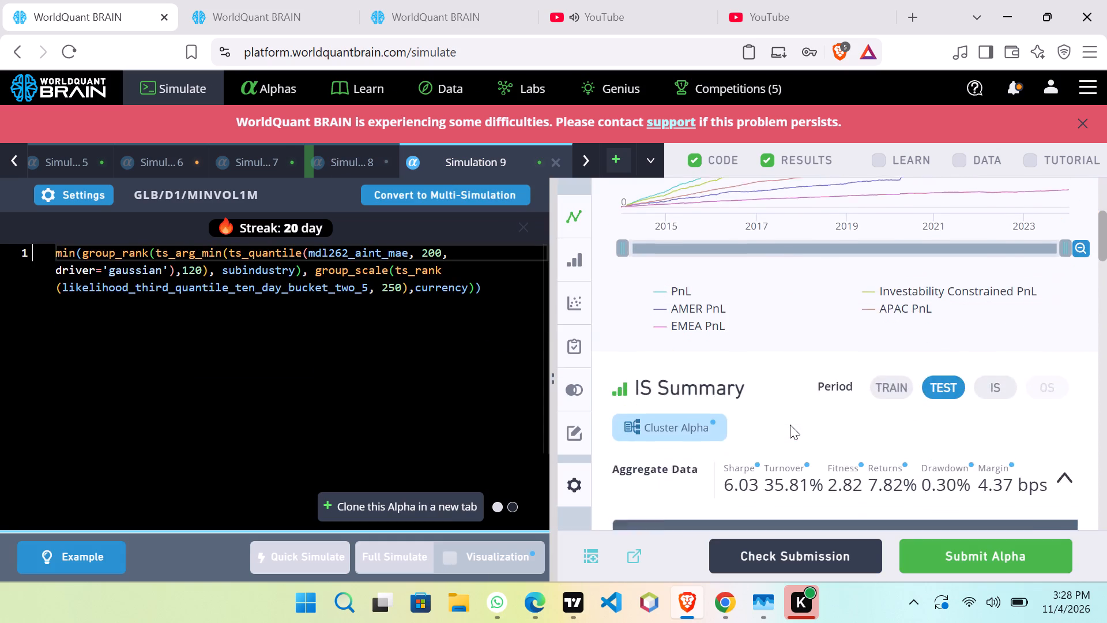
scroll(791, 423, down, 15)
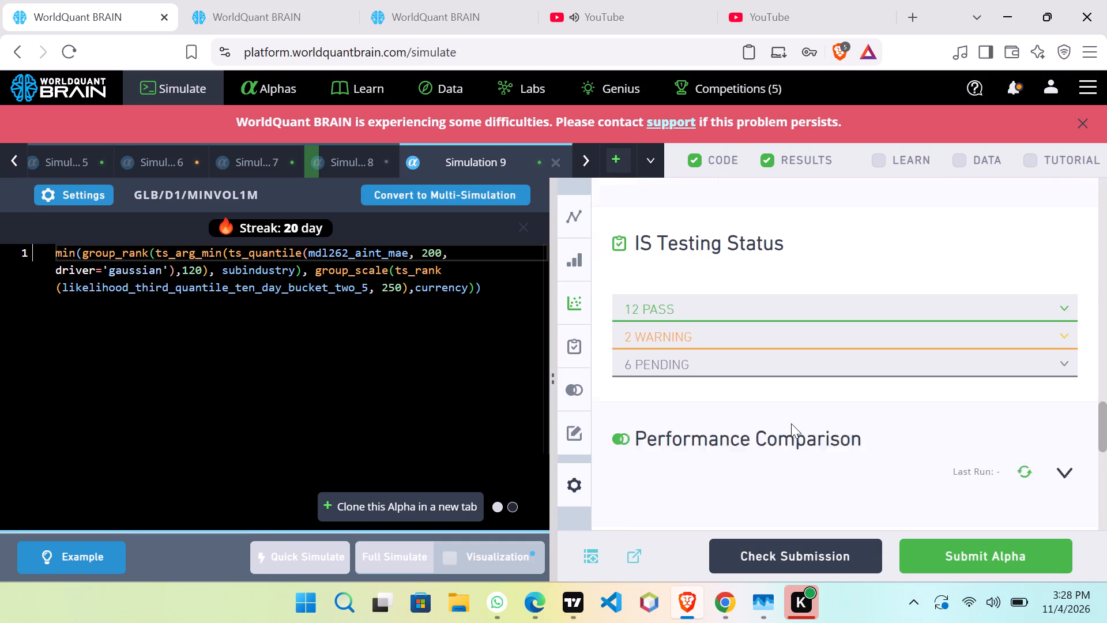
scroll(764, 415, down, 4)
scroll(833, 393, up, 6)
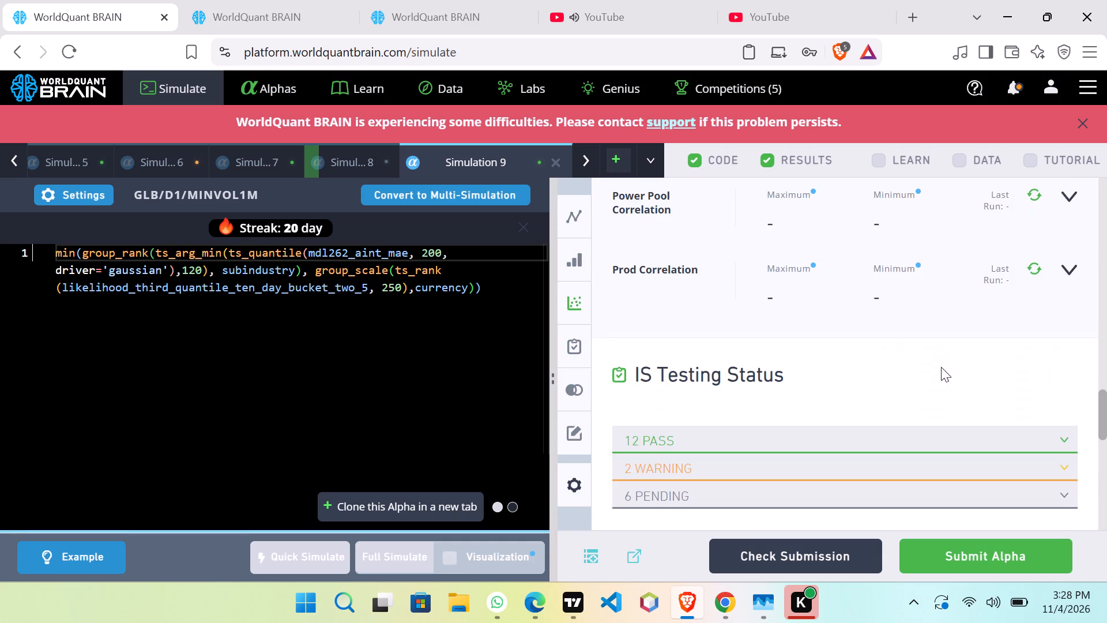
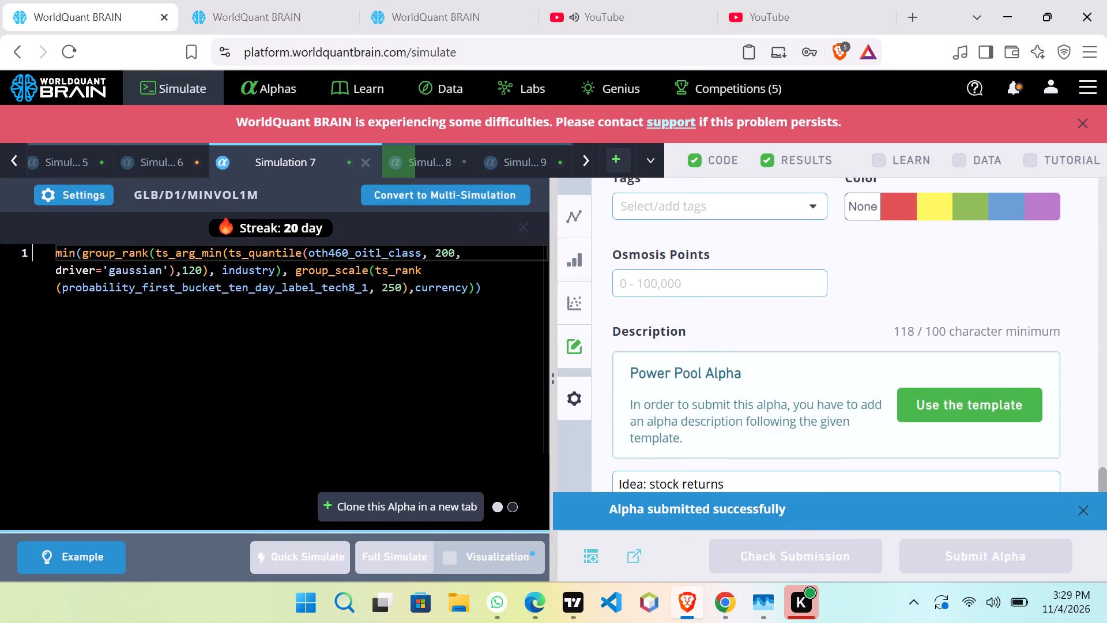
Review Simulation 7's results, including the AMER, APAC and EMEA aggregate data and the PnL chart.
scroll(687, 359, down, 6)
scroll(687, 362, up, 7)
scroll(686, 361, down, 1)
scroll(686, 361, up, 5)
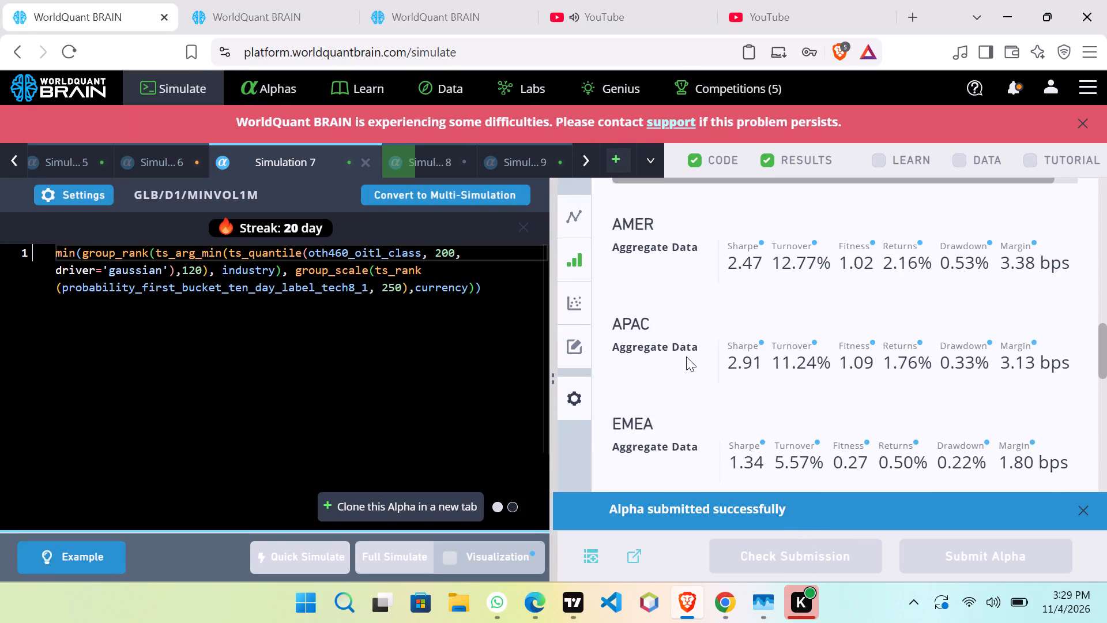
scroll(686, 356, up, 12)
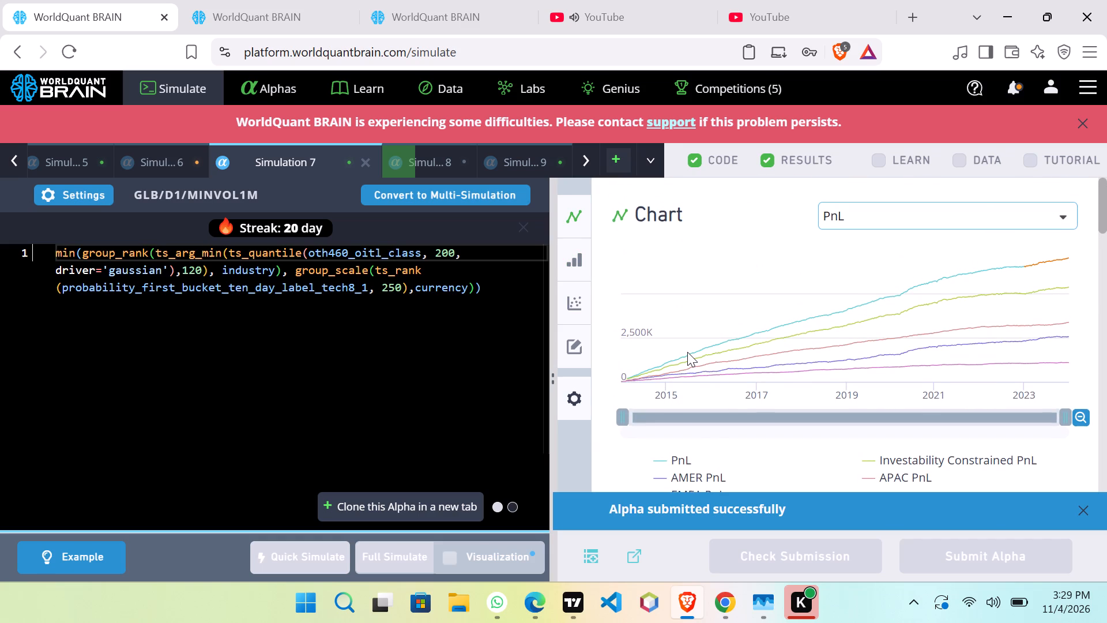
scroll(687, 352, up, 3)
Clone Simulation 7's alpha into a new simulation and change the ts_quantile data field to oth460_1l_1oscq.
click(387, 509)
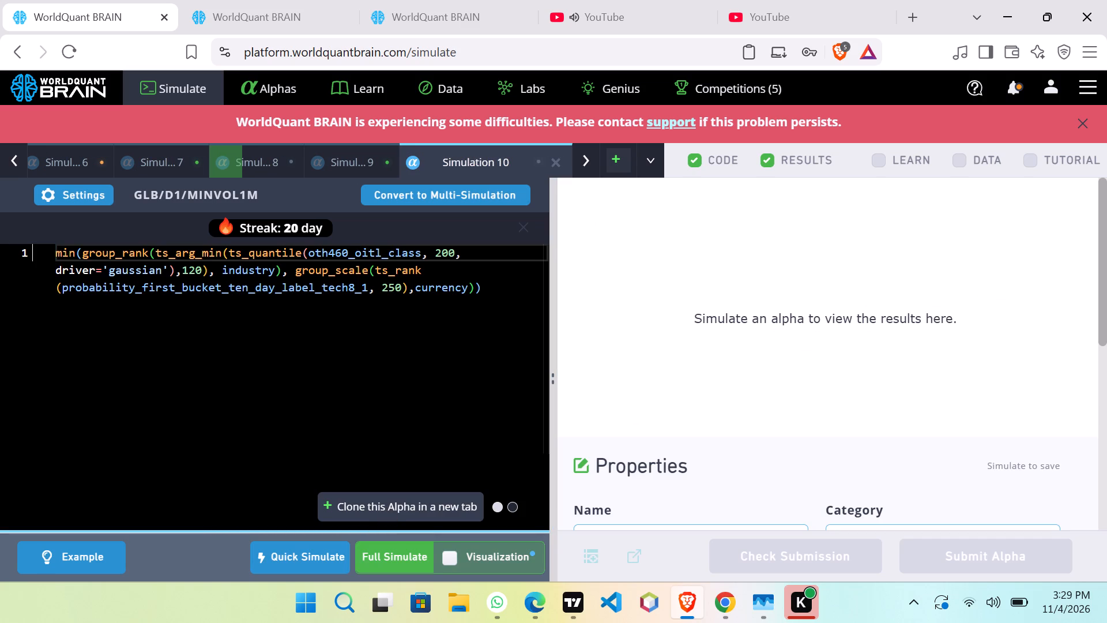
click(420, 255)
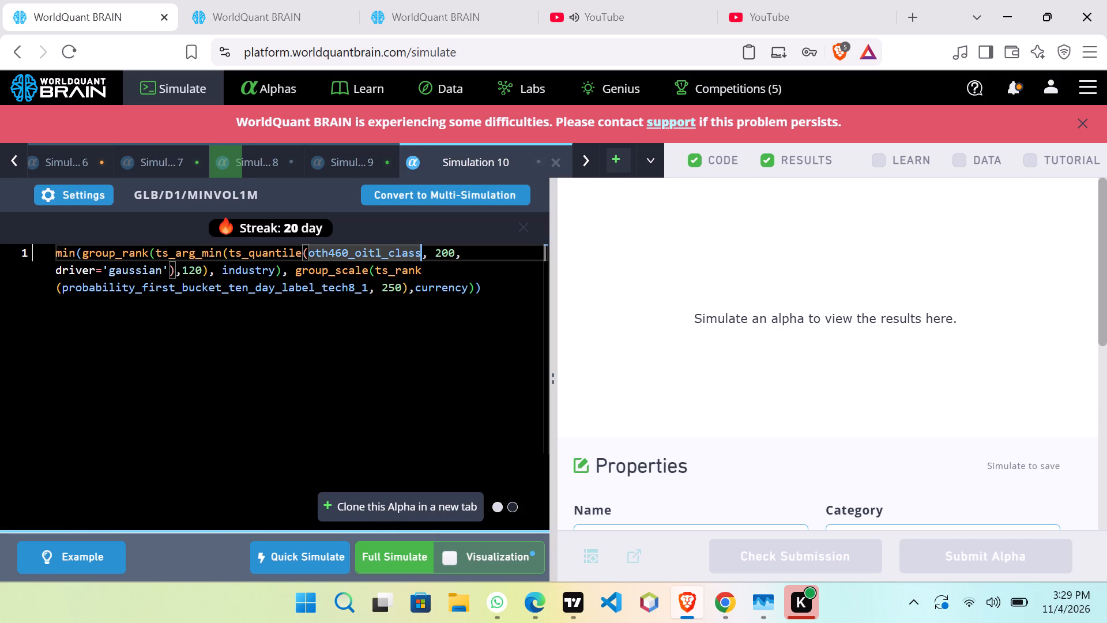
key(BackSpace)
key(BackSpace)
key(BackSpace)
key(BackSpace)
key(BackSpace)
key(BackSpace)
key(BackSpace)
key(BackSpace)
key(BackSpace)
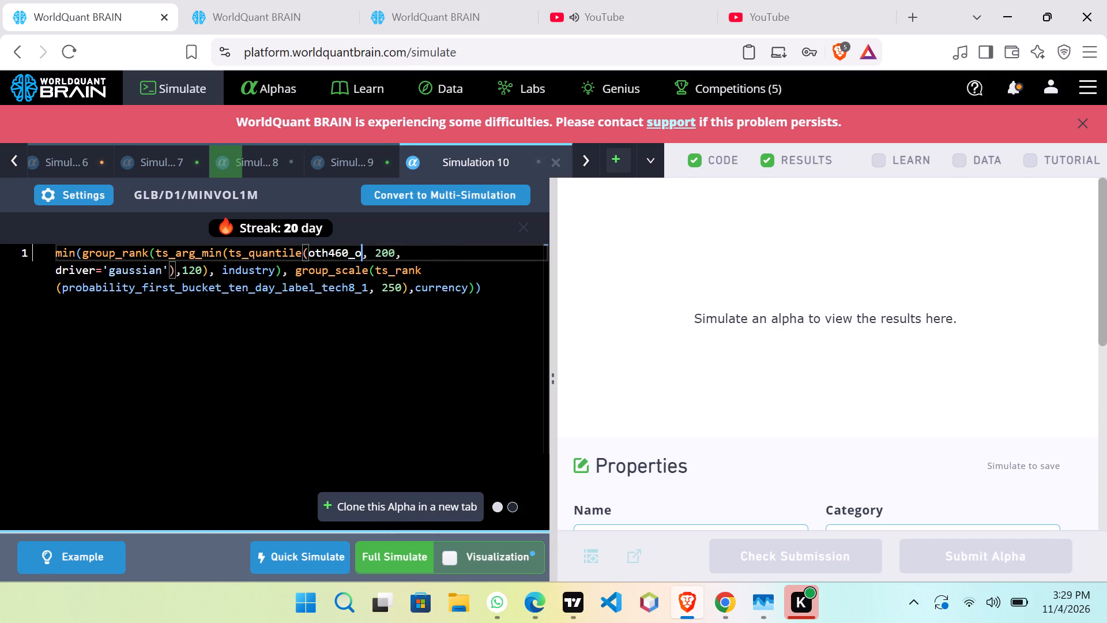
key(BackSpace)
key(BackSpace)
key(BackSpace)
key(0)
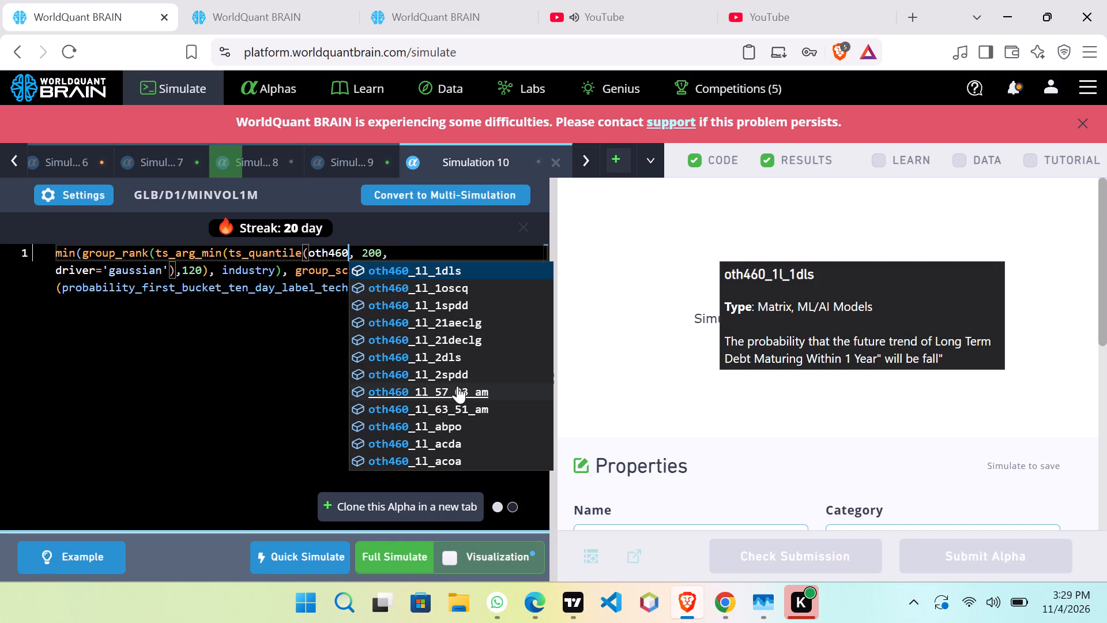
click(453, 291)
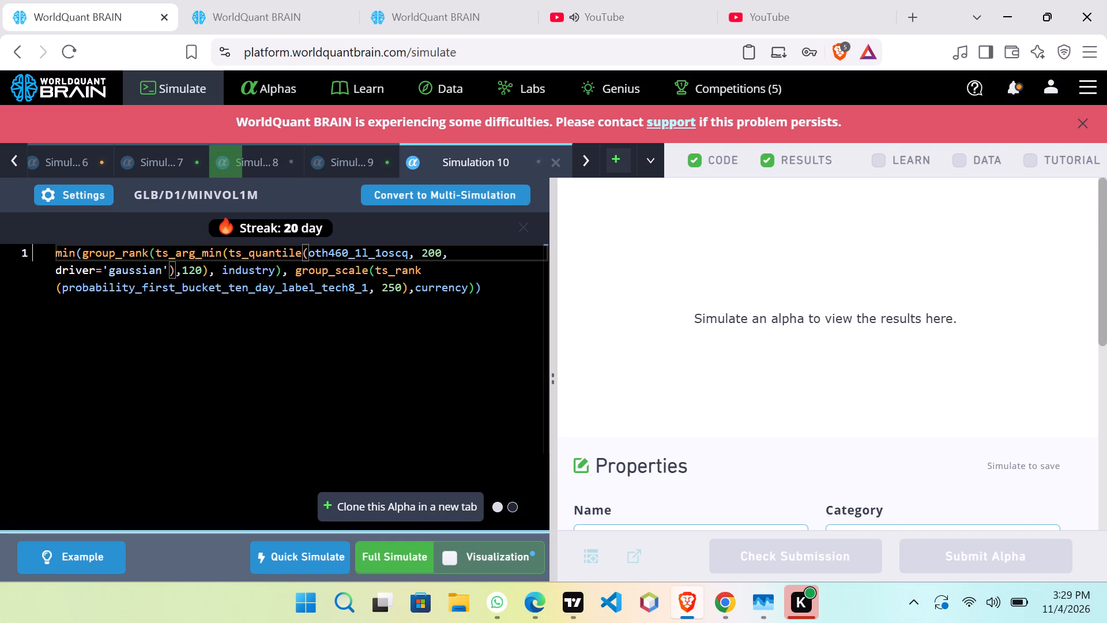
Set the decay to 2 in Simulation 10's settings, apply them and run a full simulation.
click(108, 189)
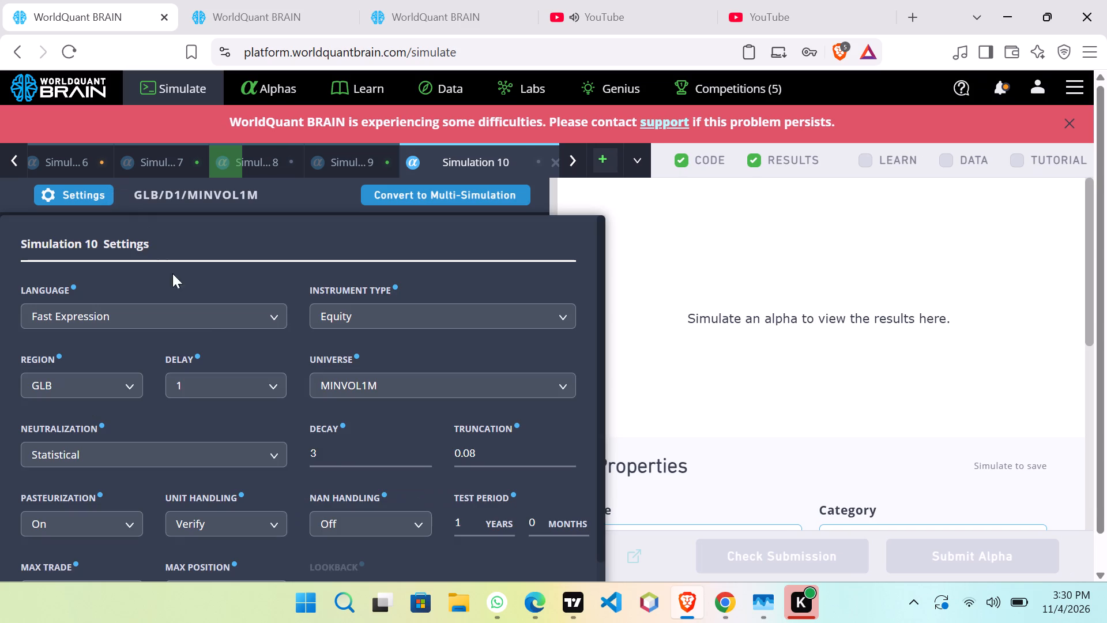
click(342, 459)
scroll(343, 457, down, 1)
scroll(568, 479, down, 4)
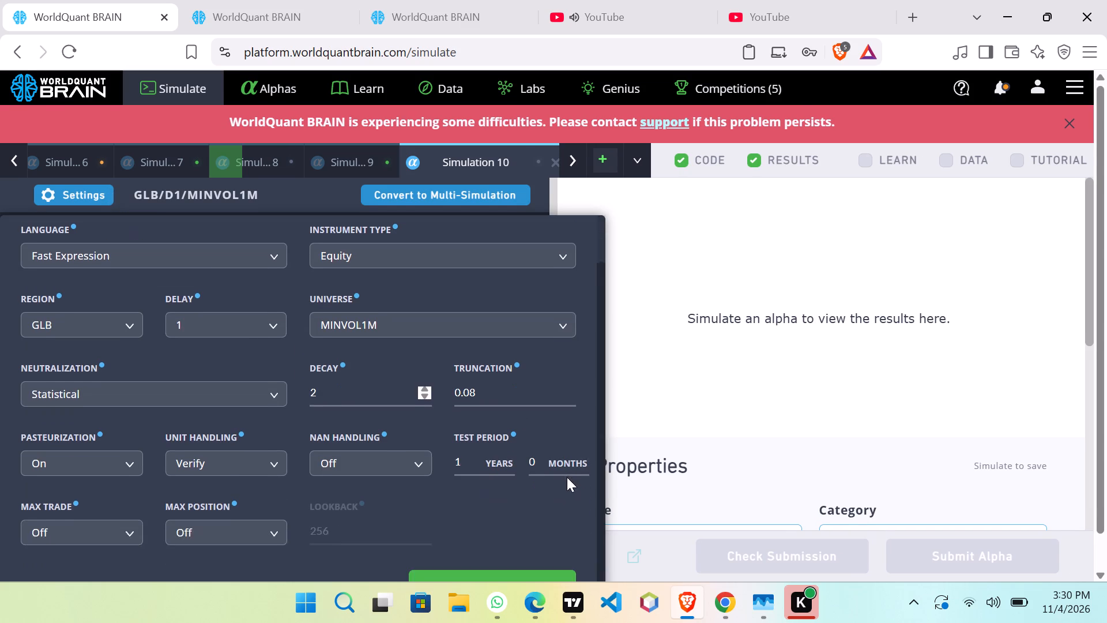
scroll(567, 477, down, 4)
click(498, 550)
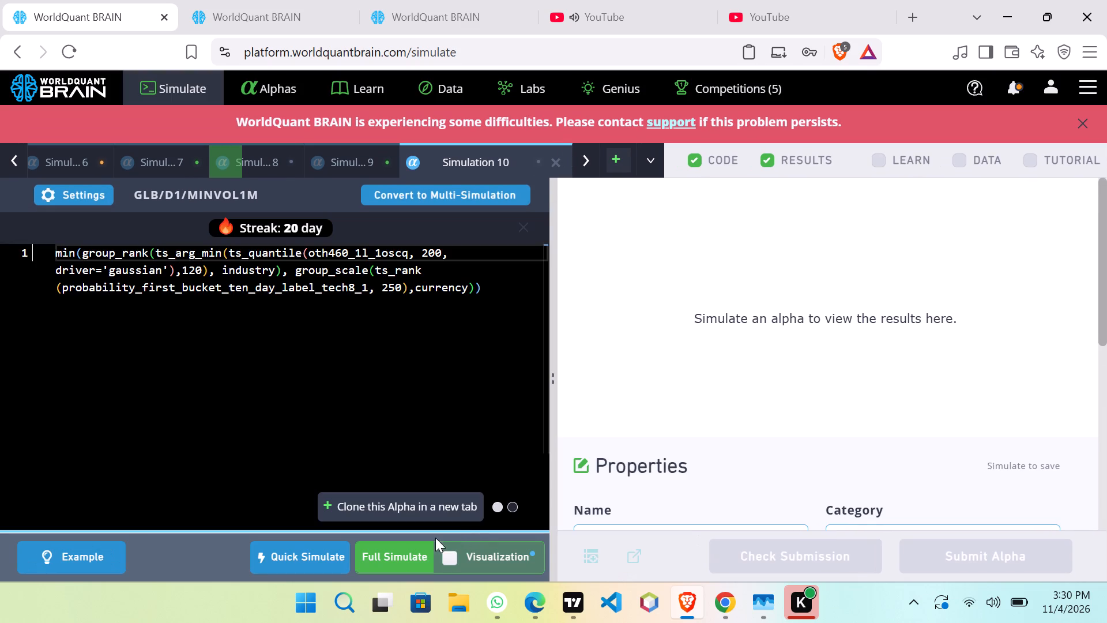
click(406, 551)
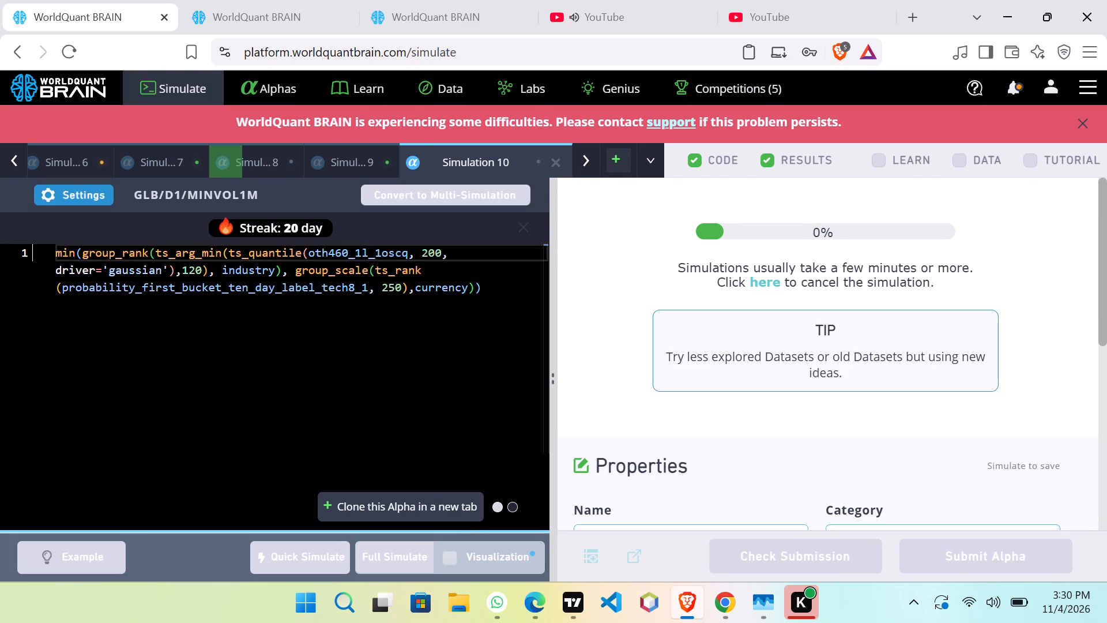
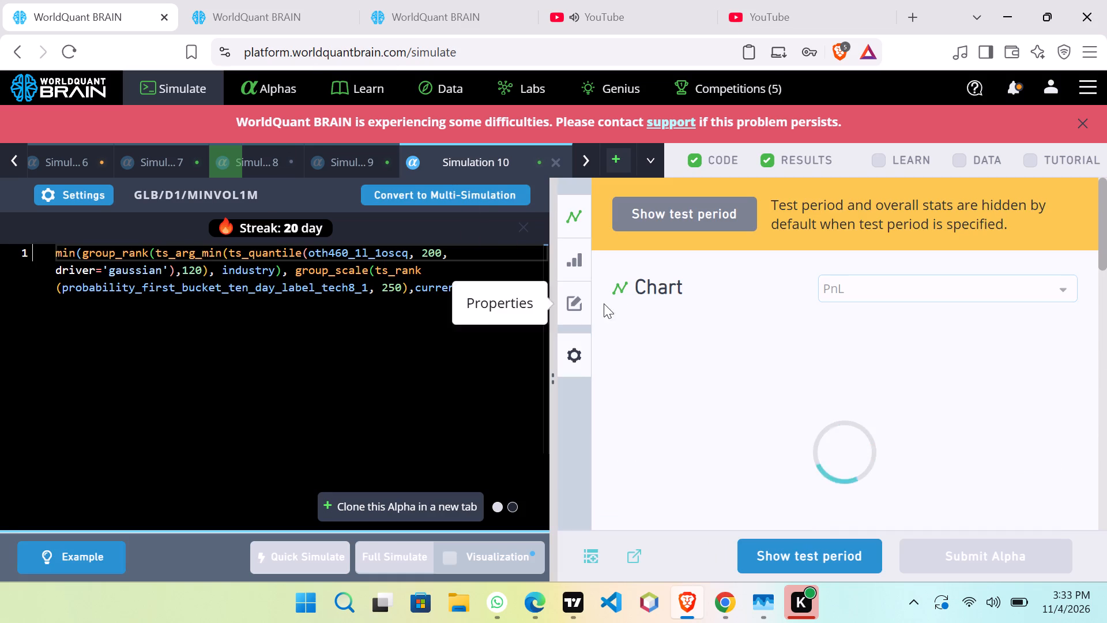
Show Simulation 10's test period and examine its yearly and regional statistics, investability-constrained figures and IS testing status.
click(858, 550)
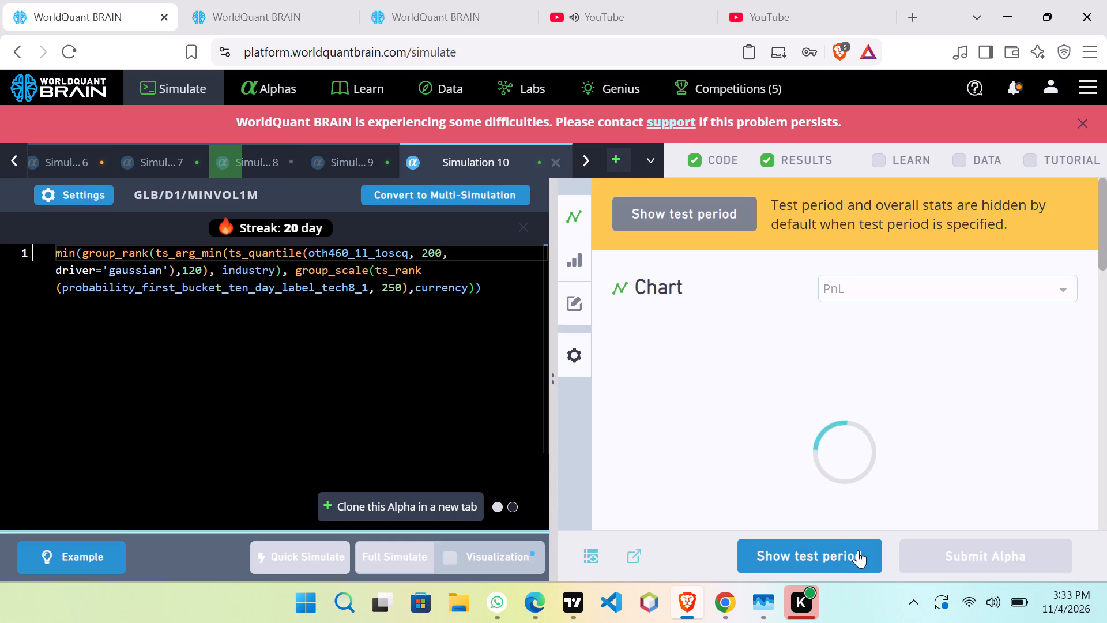
scroll(868, 478, down, 6)
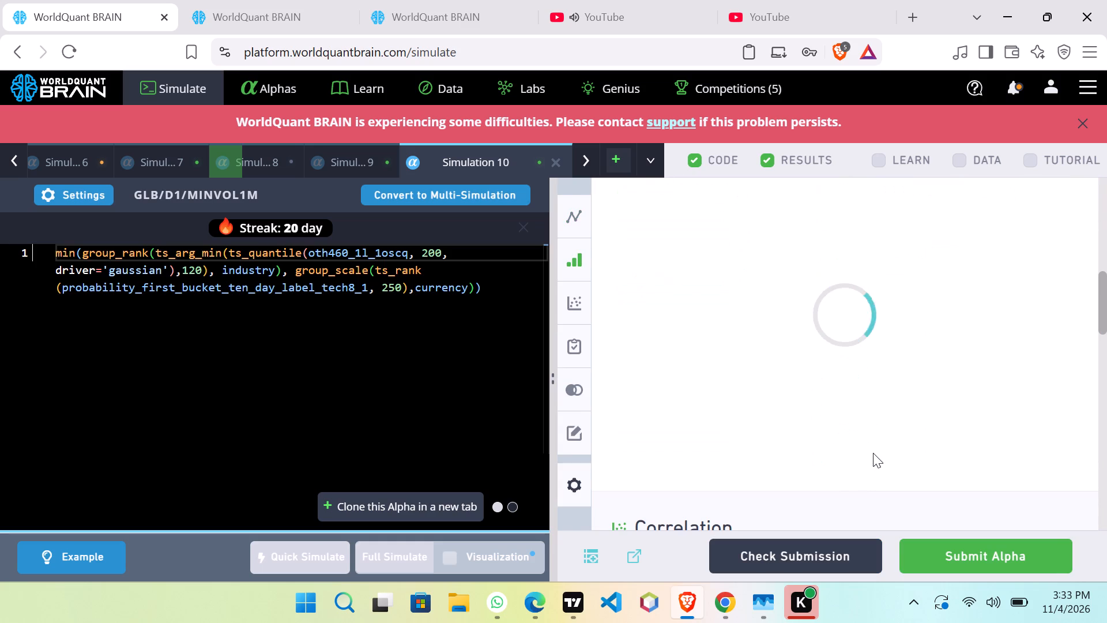
scroll(873, 453, up, 1)
scroll(873, 453, down, 1)
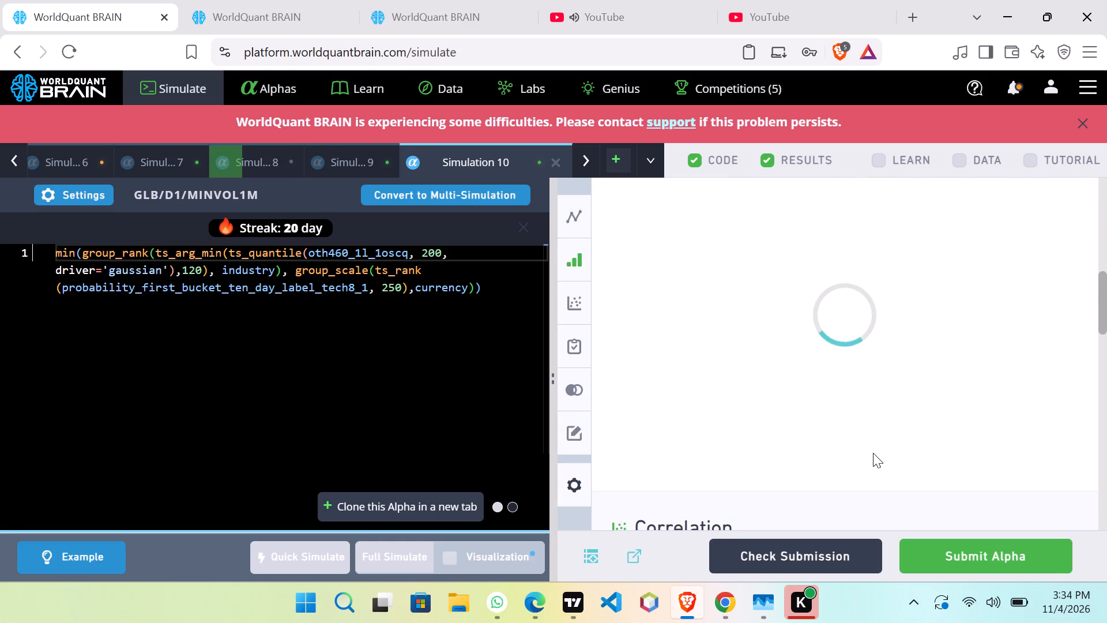
scroll(873, 453, down, 3)
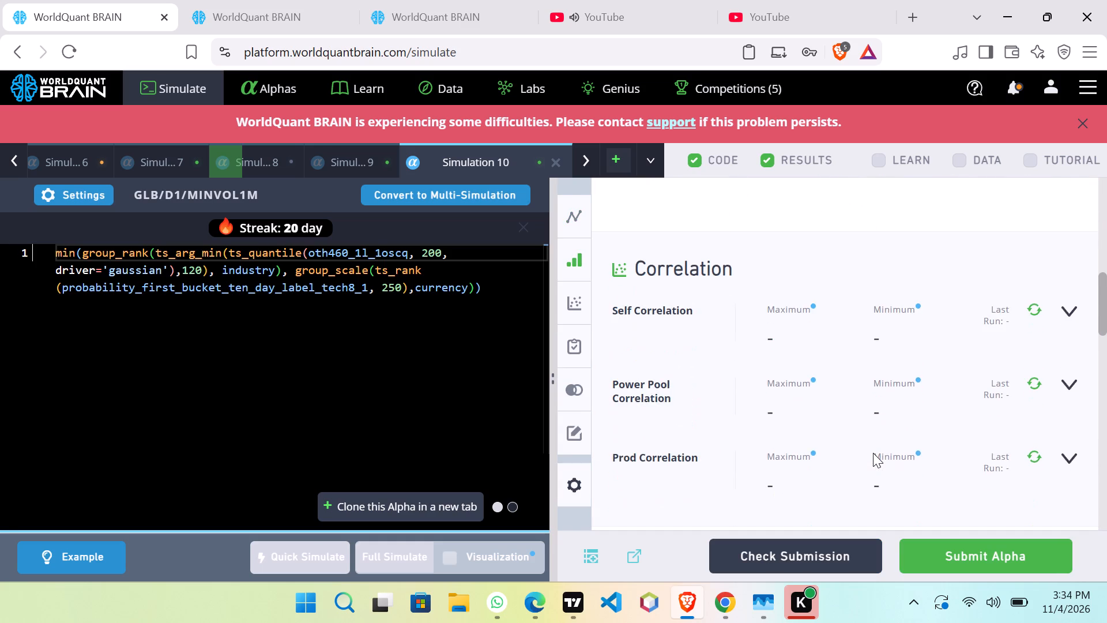
scroll(873, 453, up, 3)
scroll(873, 453, down, 1)
scroll(873, 453, up, 1)
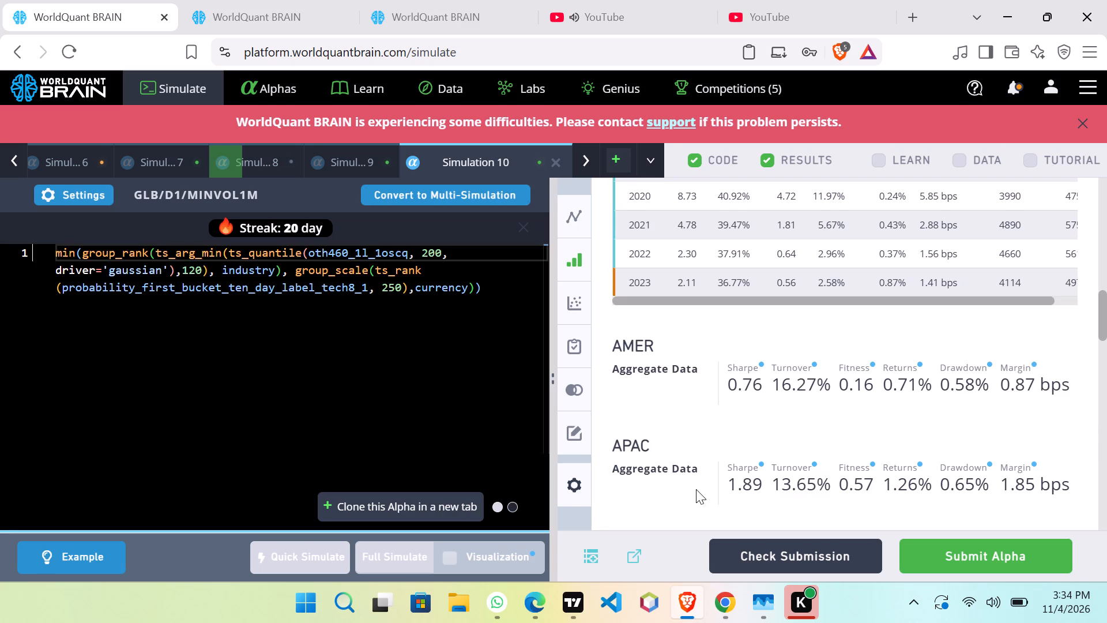
scroll(842, 399, up, 4)
scroll(842, 399, down, 9)
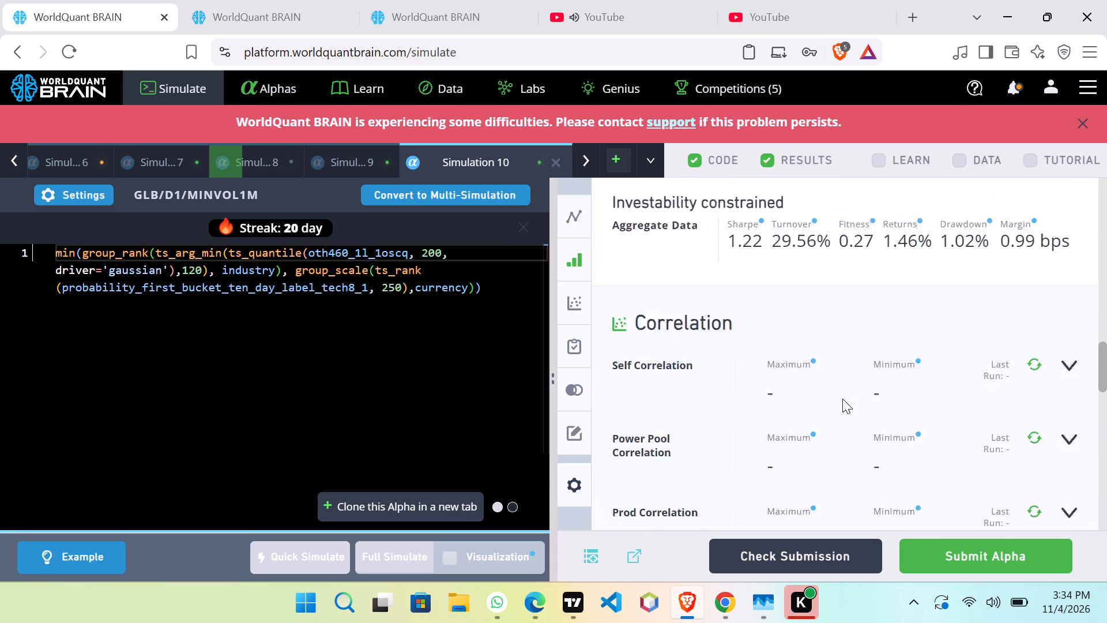
scroll(842, 399, down, 6)
scroll(842, 399, up, 2)
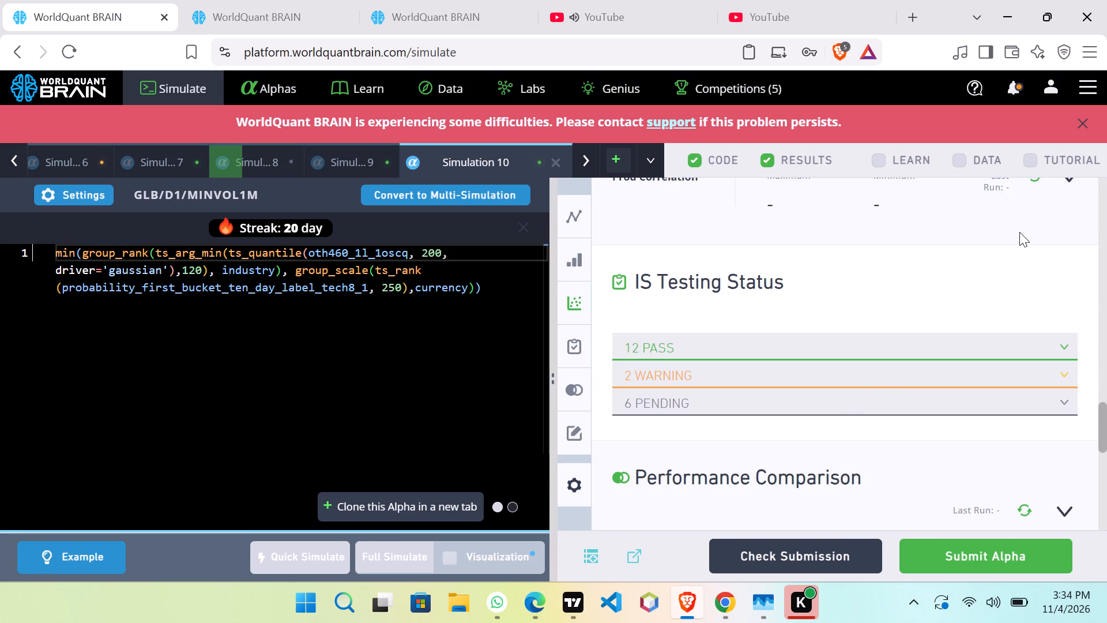
Run the prod correlation check for Simulation 10's alpha.
scroll(1019, 232, up, 1)
click(1033, 261)
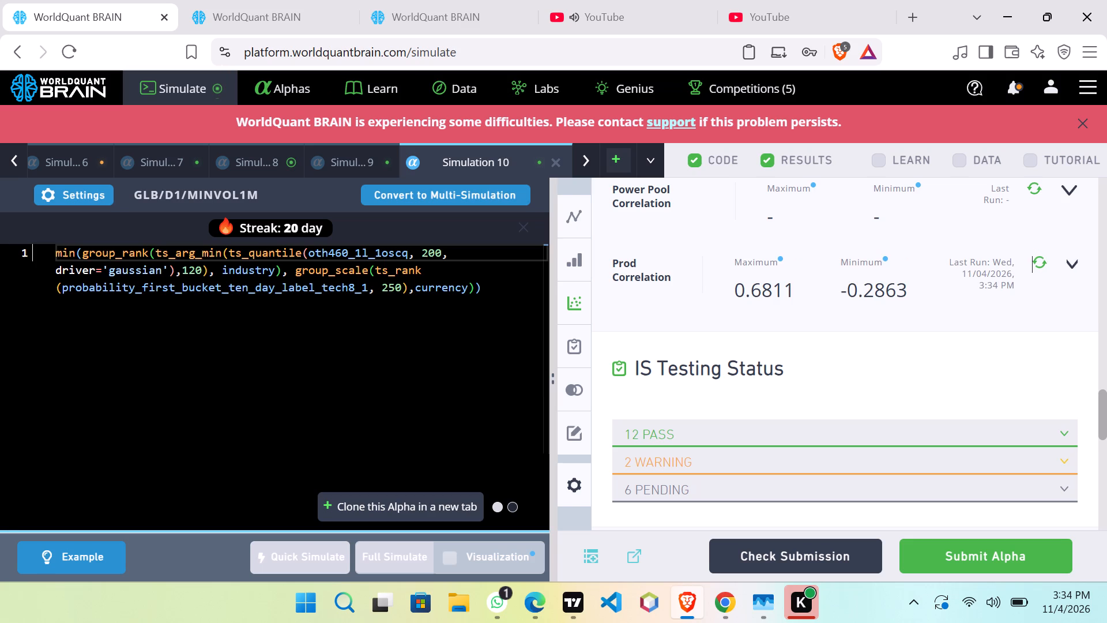
Wrap Simulation 10's entire min(...) expression in ts_decay_linear with a 10-day window.
click(480, 295)
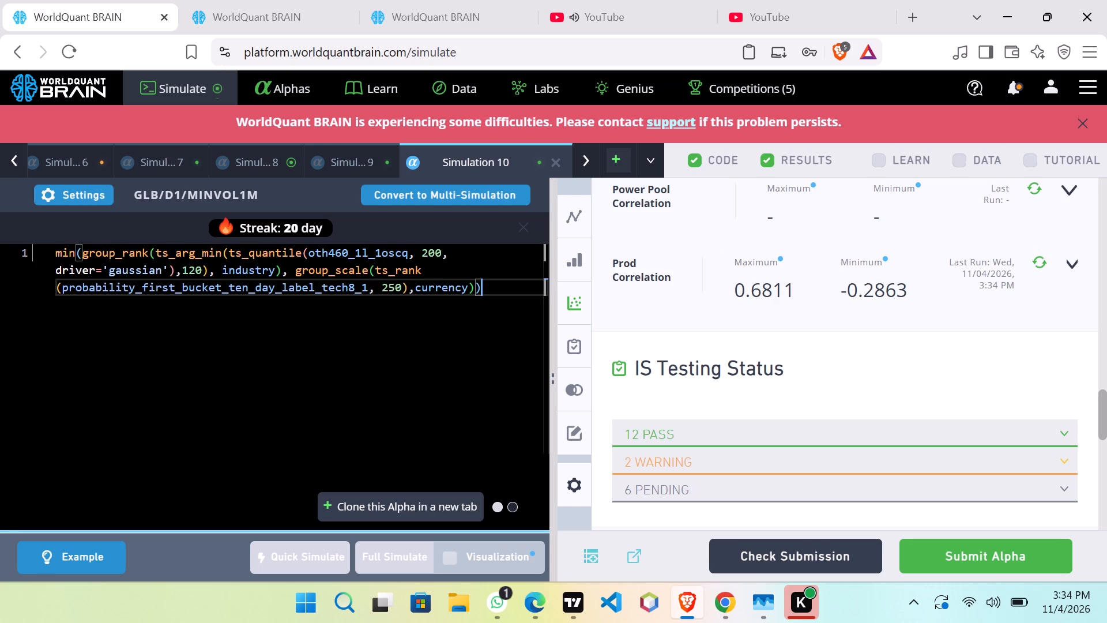
key(comma)
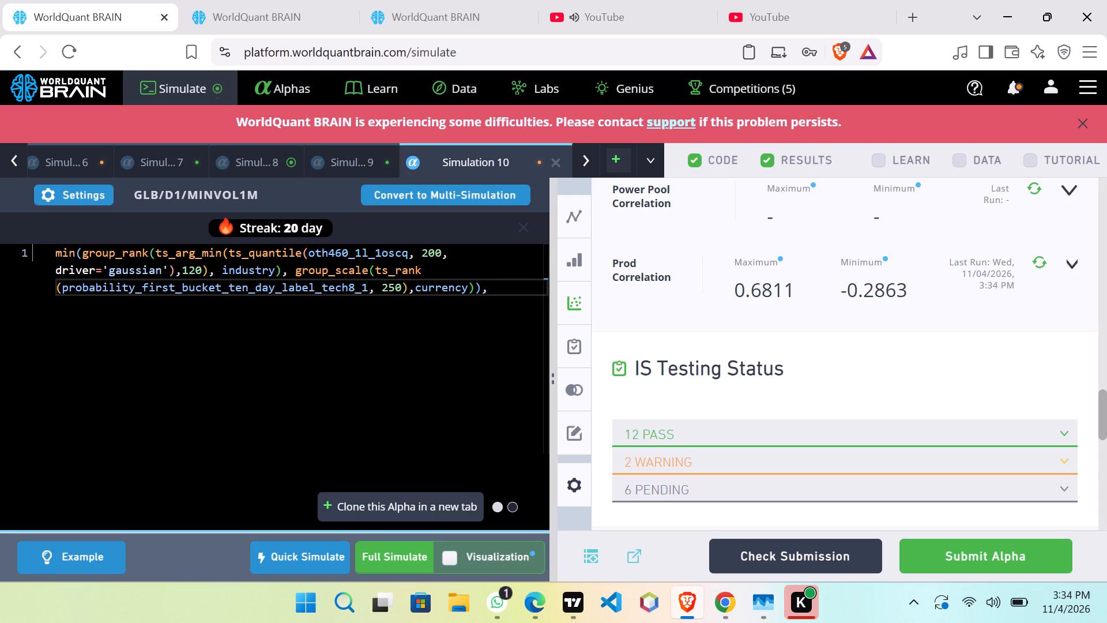
key(1)
key(0)
key(shift+parenright)
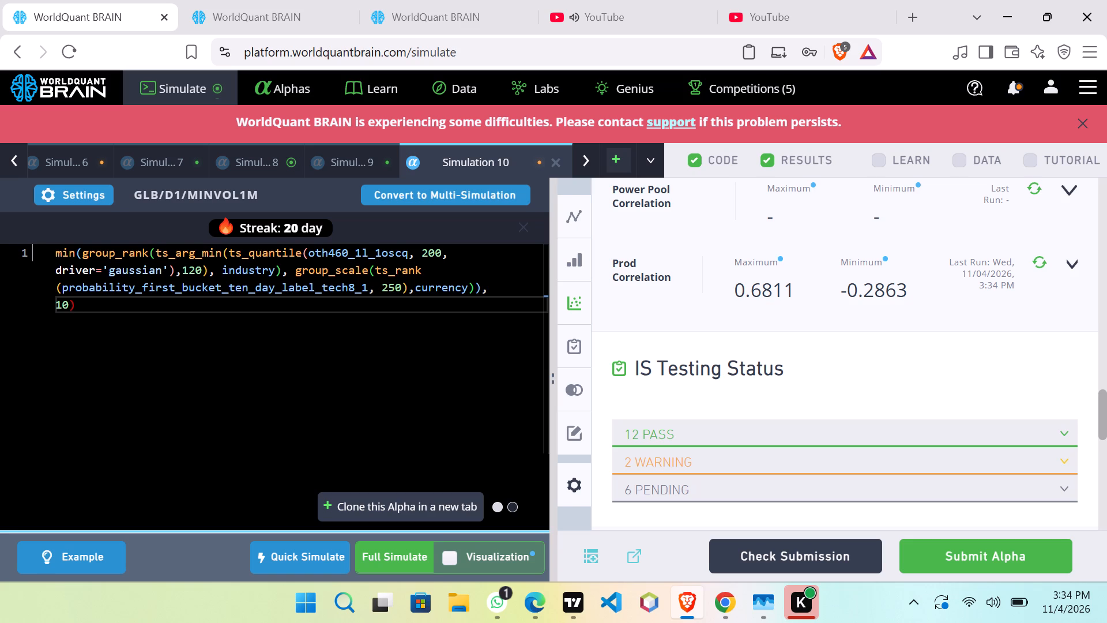
click(57, 252)
key(shift+parenleft)
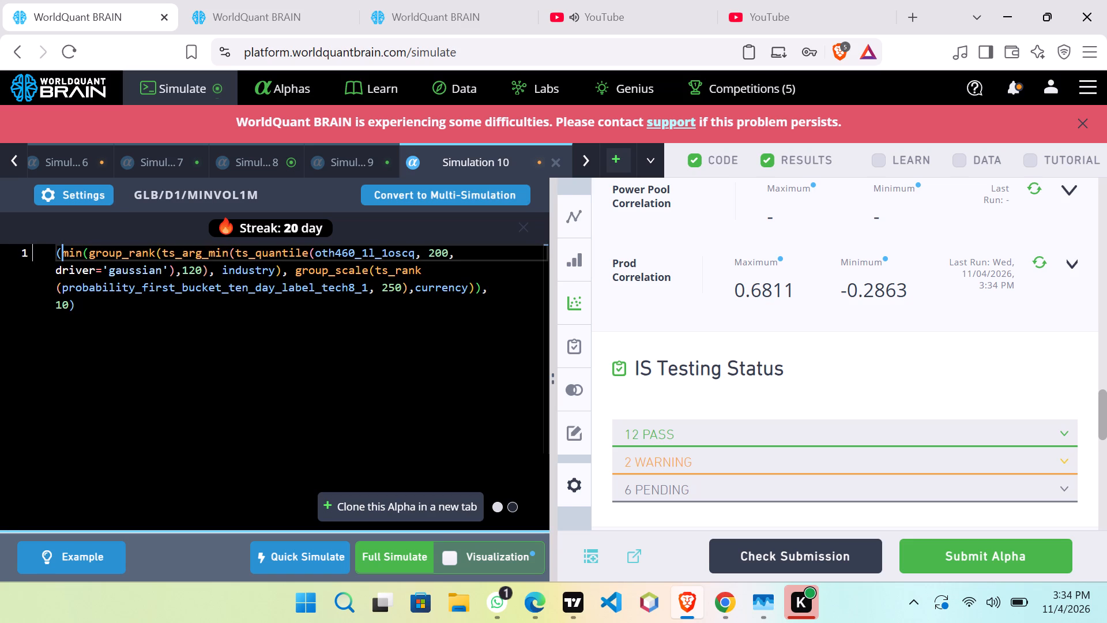
key(Left)
text(tsd)
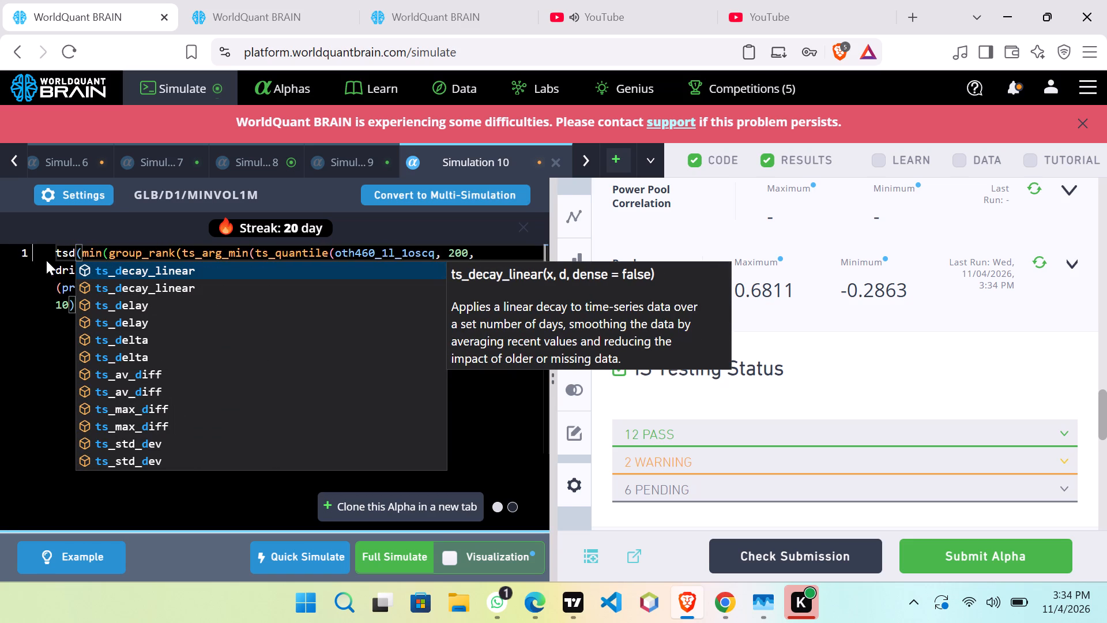
click(106, 272)
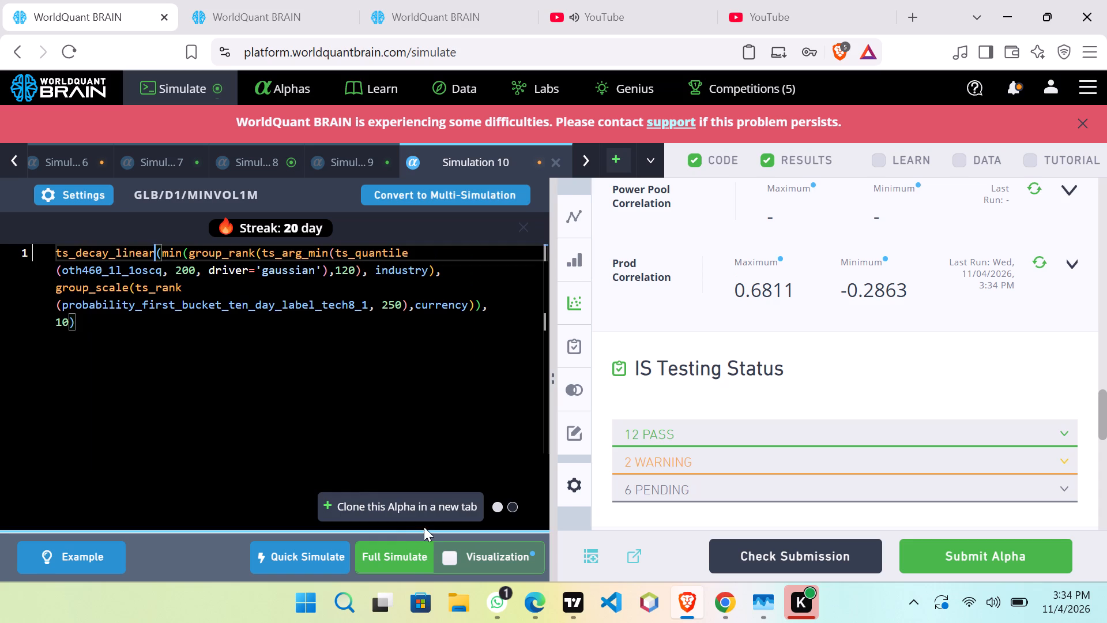
Clone the ts_decay_linear version of the alpha into a new simulation.
click(398, 504)
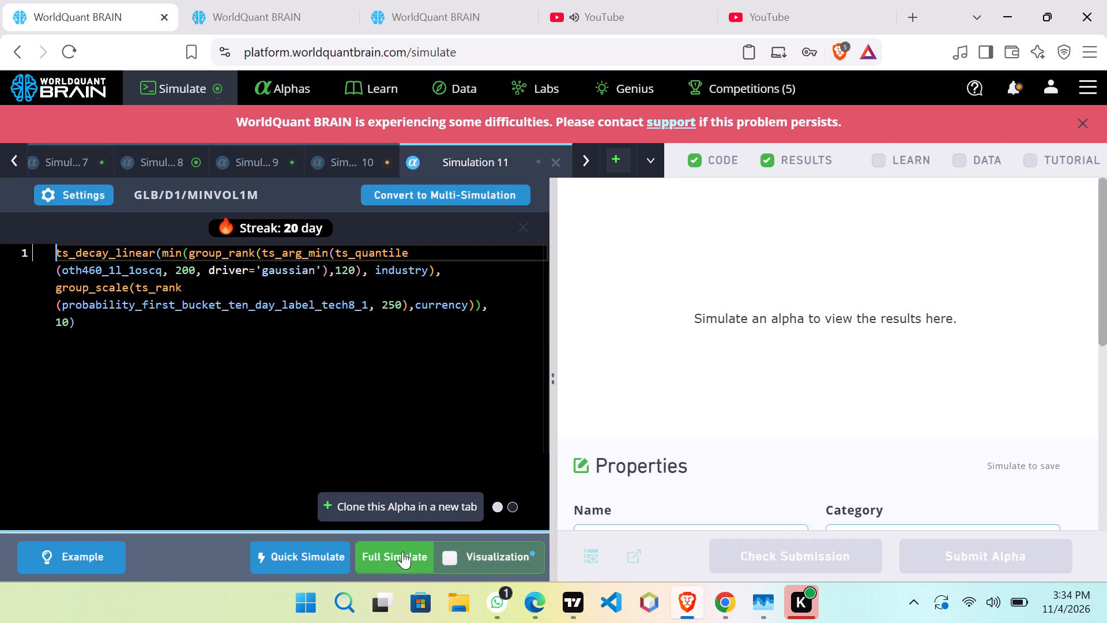
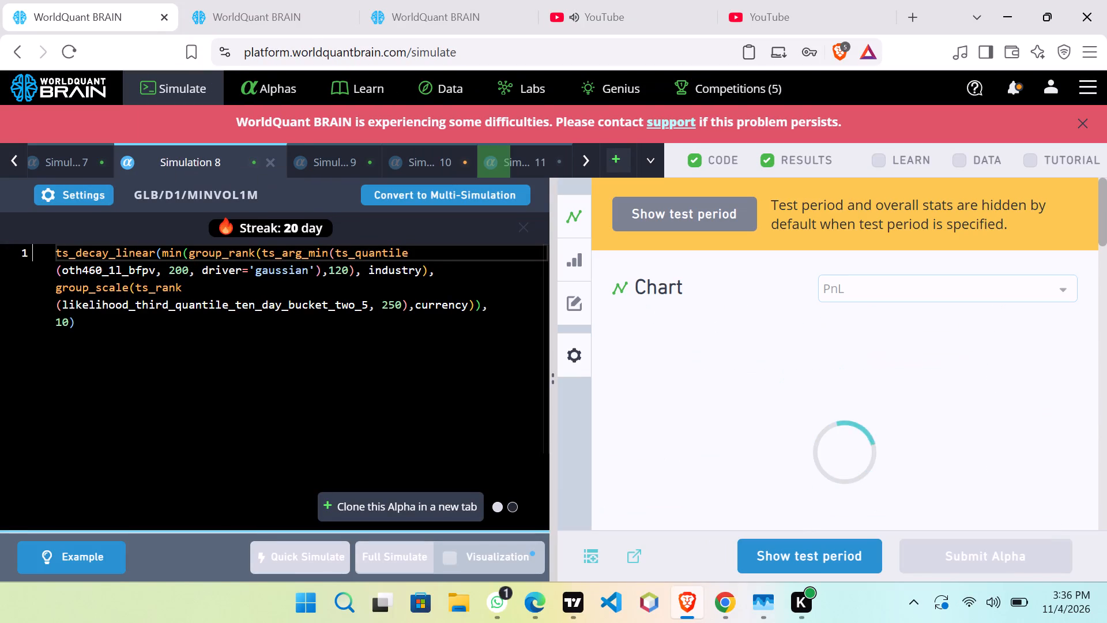
Show the test period for Simulation 8's ts_decay_linear alpha and check its IS testing status.
click(804, 556)
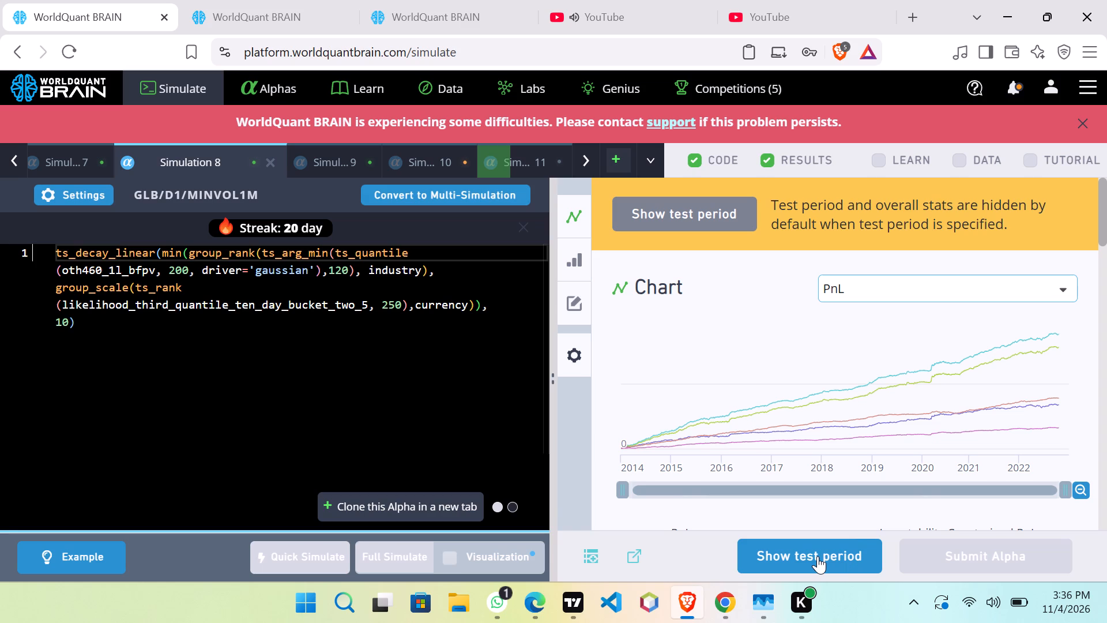
click(818, 556)
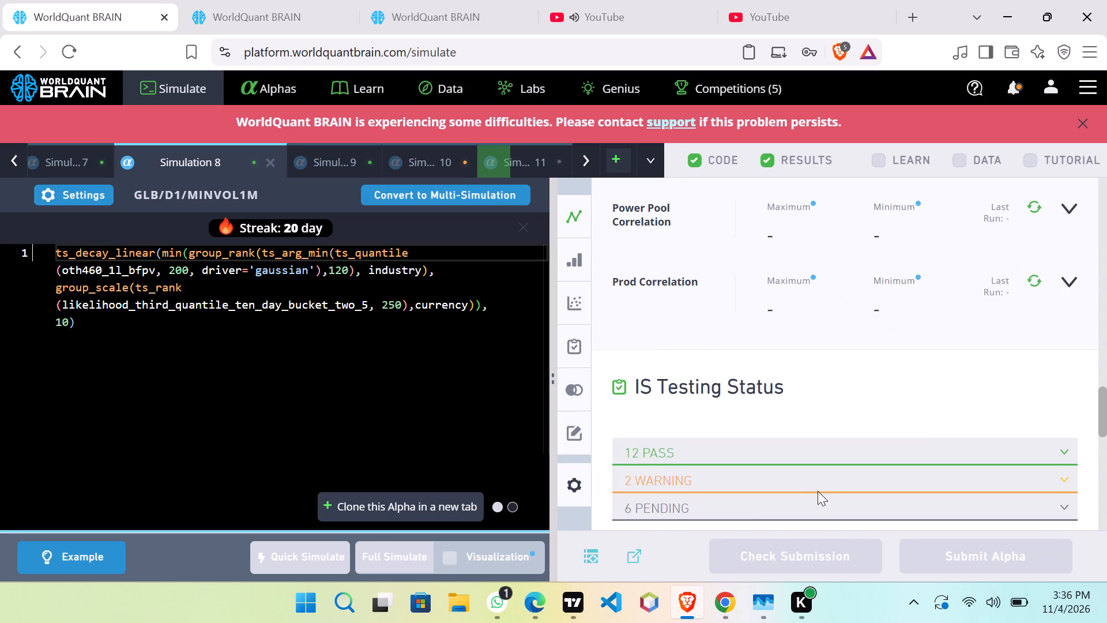
Run the prod correlation check for Simulation 8's alpha after going over its test-period statistics.
scroll(825, 453, down, 2)
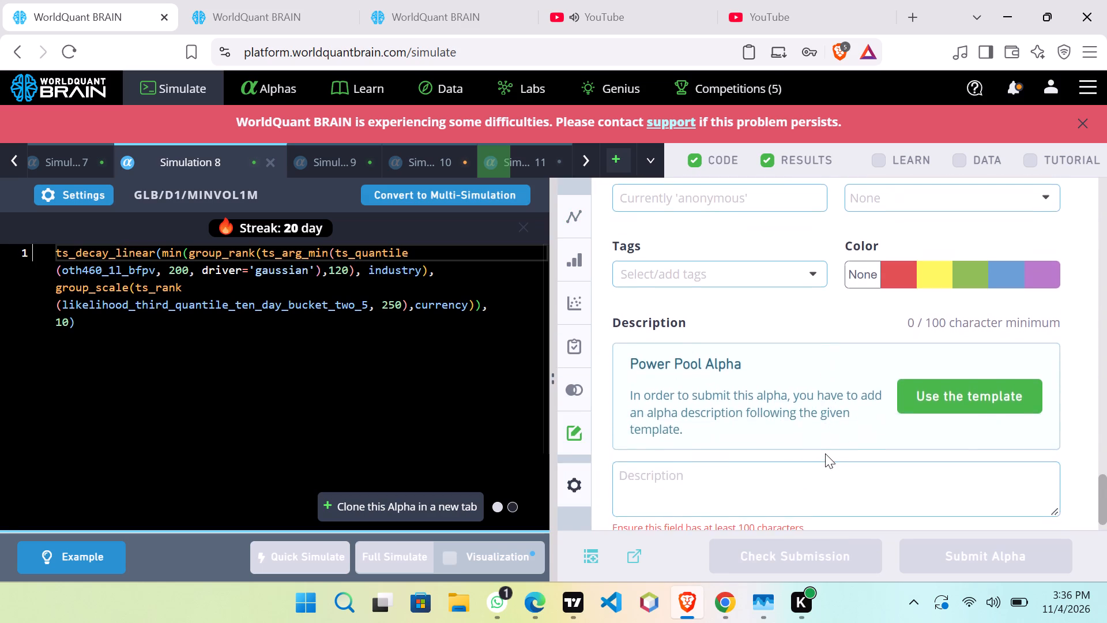
scroll(825, 453, up, 9)
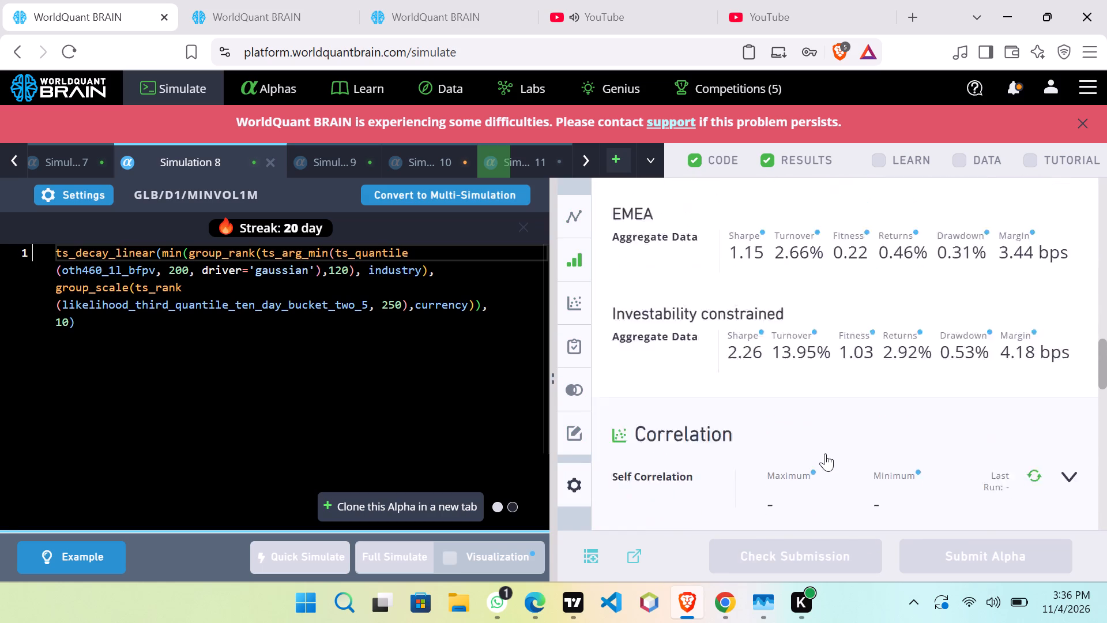
scroll(825, 453, up, 4)
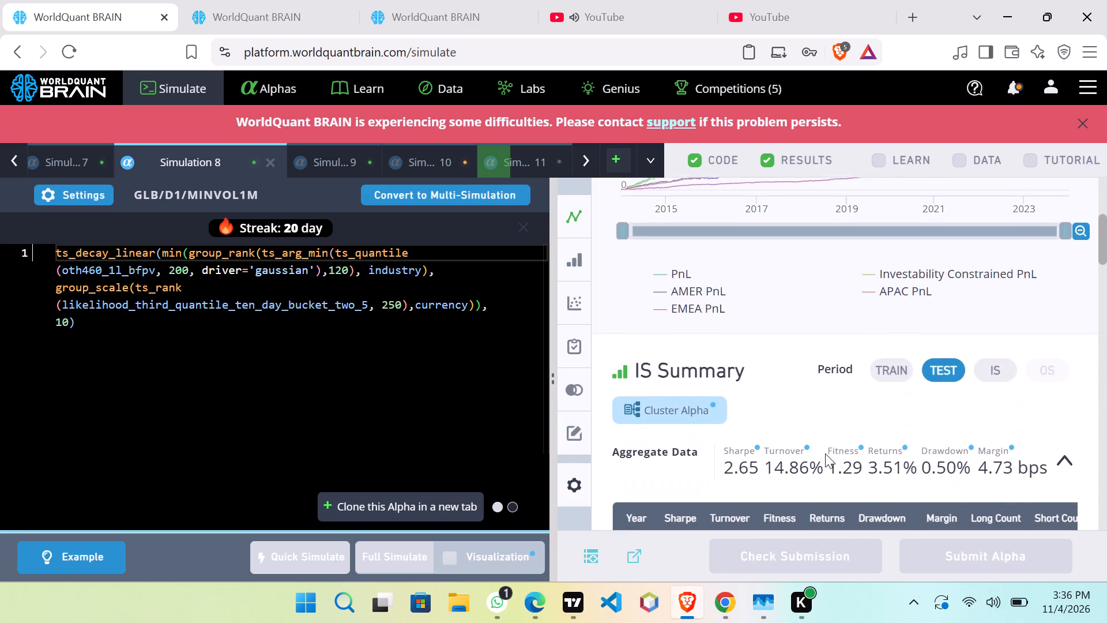
scroll(825, 453, down, 5)
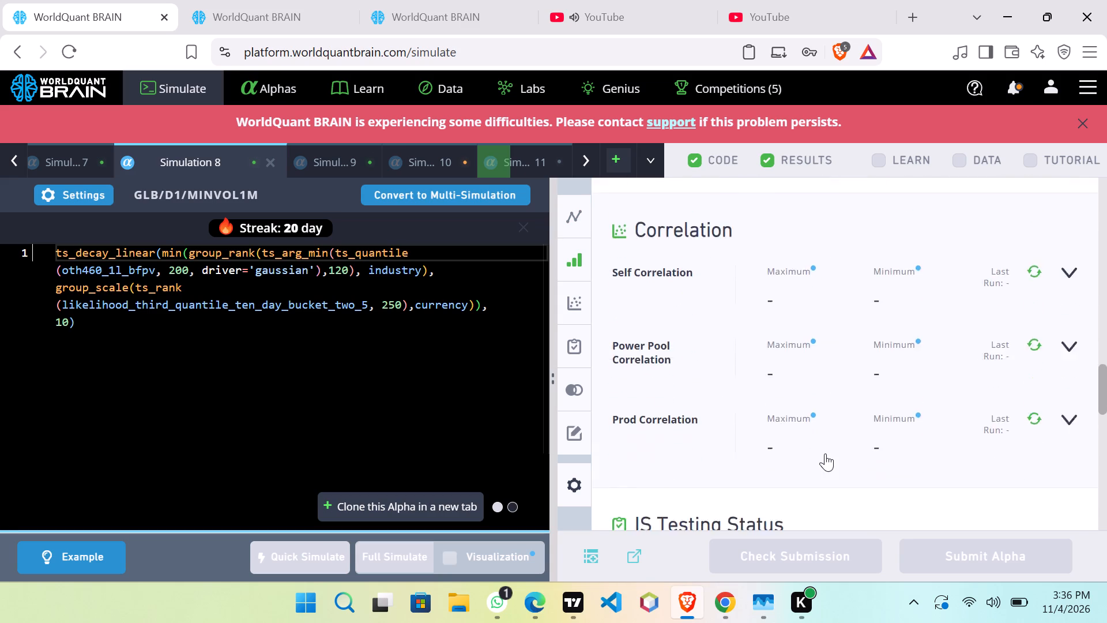
scroll(825, 453, down, 1)
click(1033, 260)
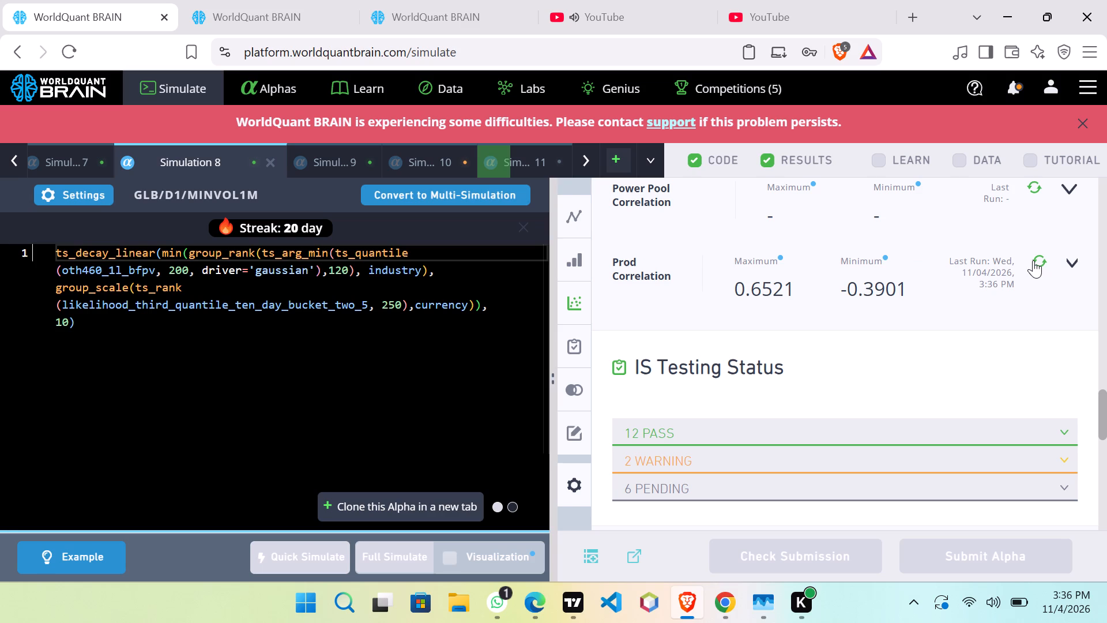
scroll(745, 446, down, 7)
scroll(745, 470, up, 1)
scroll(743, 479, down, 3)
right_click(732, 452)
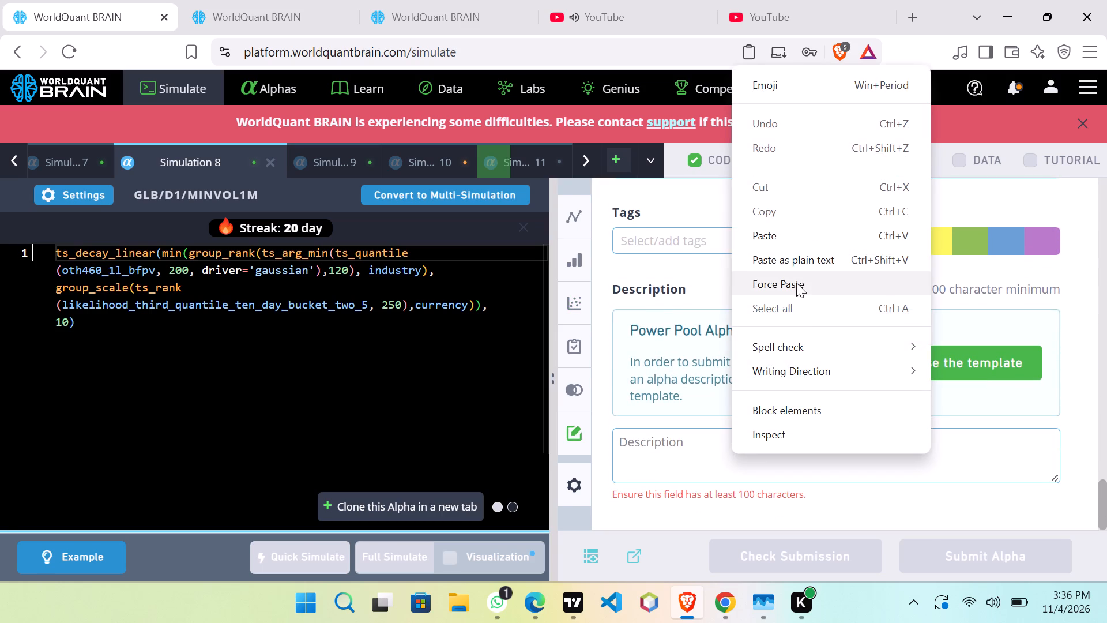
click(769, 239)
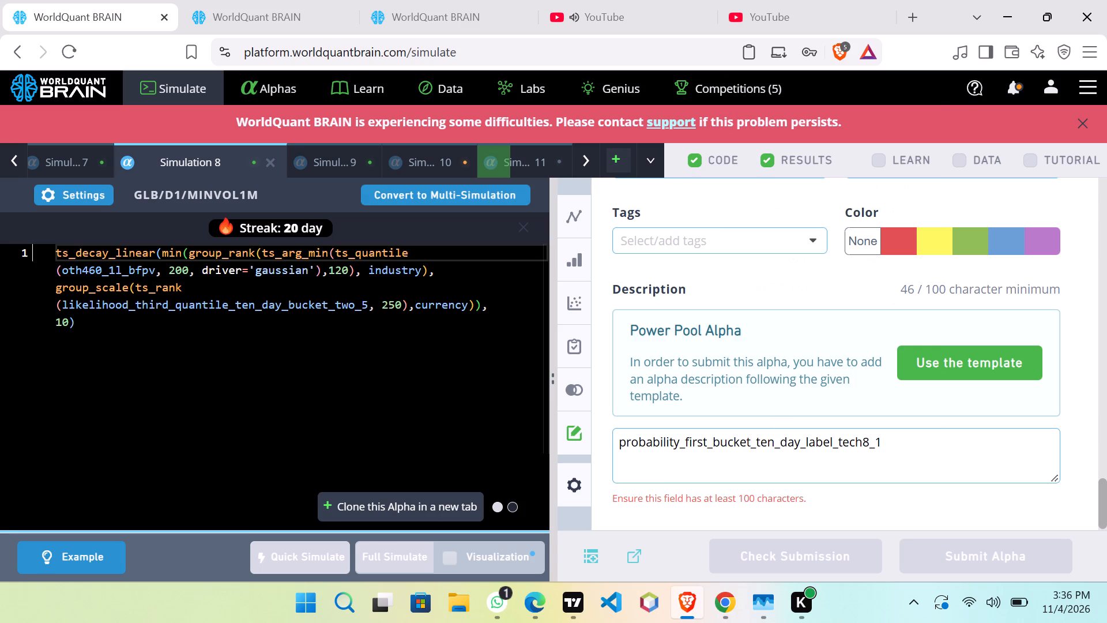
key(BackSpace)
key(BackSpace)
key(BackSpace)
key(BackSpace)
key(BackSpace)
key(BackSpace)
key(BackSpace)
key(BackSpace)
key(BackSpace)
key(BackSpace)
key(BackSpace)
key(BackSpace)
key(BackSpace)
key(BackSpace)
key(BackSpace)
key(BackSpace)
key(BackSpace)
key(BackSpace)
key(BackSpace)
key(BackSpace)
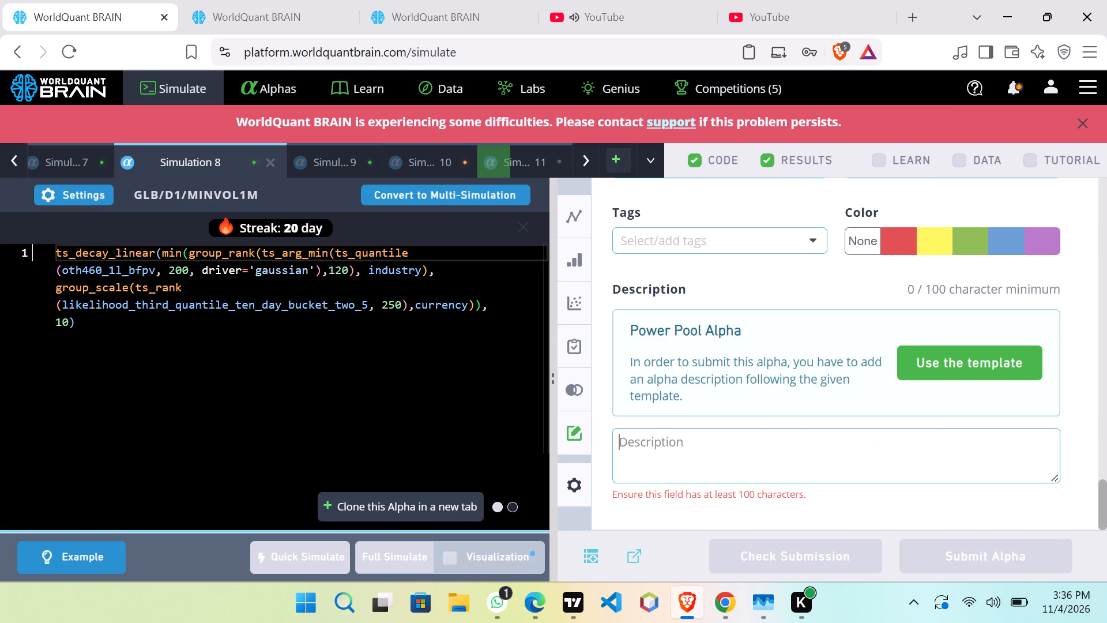
Open submitted alpha O0A7rEWY from the submitted alphas list and copy its full three-line description.
click(281, 1)
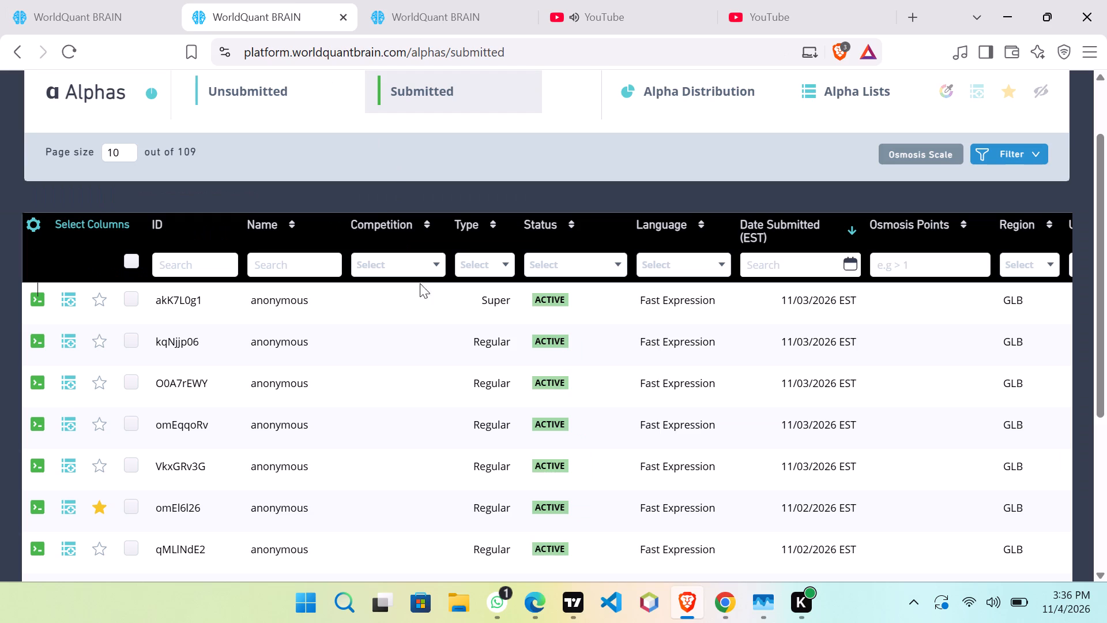
click(348, 322)
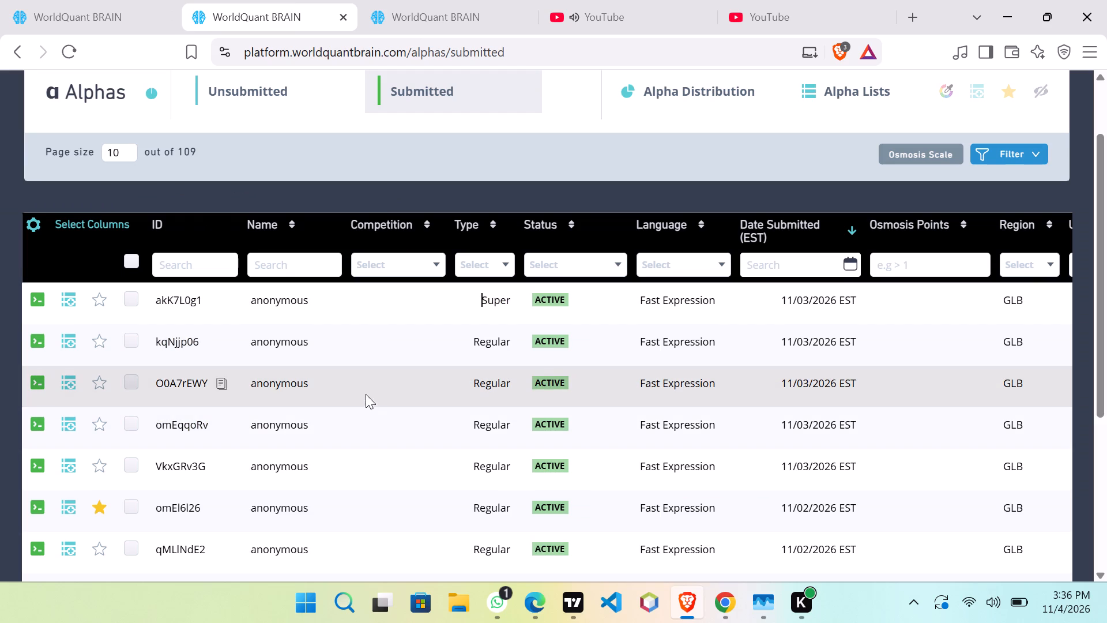
click(366, 378)
scroll(572, 426, down, 4)
scroll(573, 427, up, 1)
scroll(573, 427, down, 4)
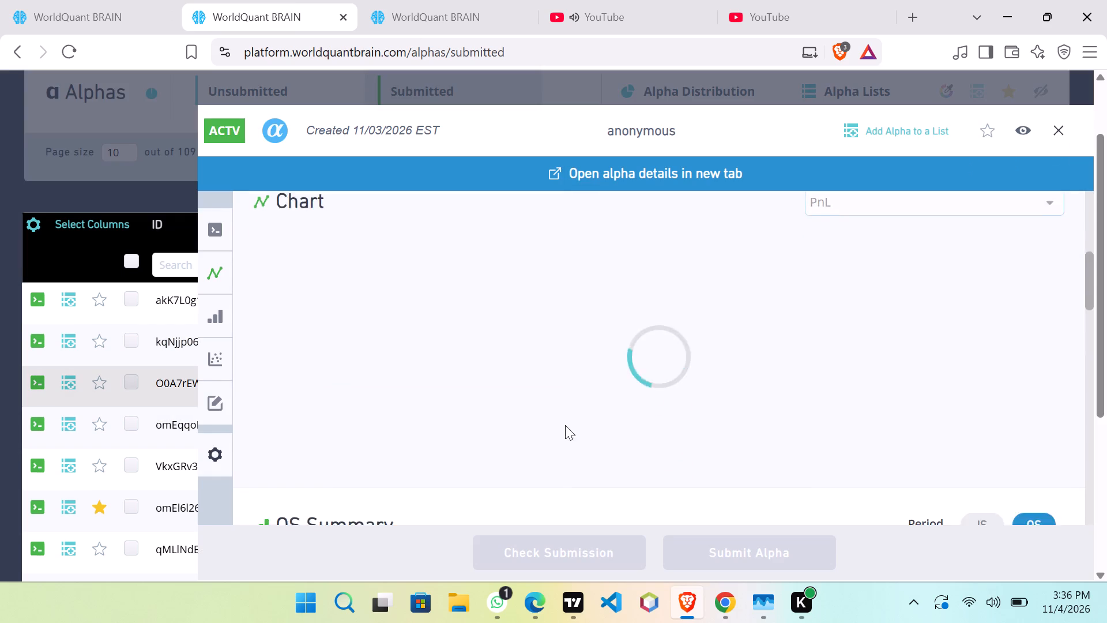
scroll(565, 425, down, 7)
scroll(561, 430, up, 1)
scroll(561, 430, down, 3)
scroll(560, 429, up, 1)
scroll(560, 430, down, 1)
scroll(560, 430, up, 1)
scroll(559, 431, down, 6)
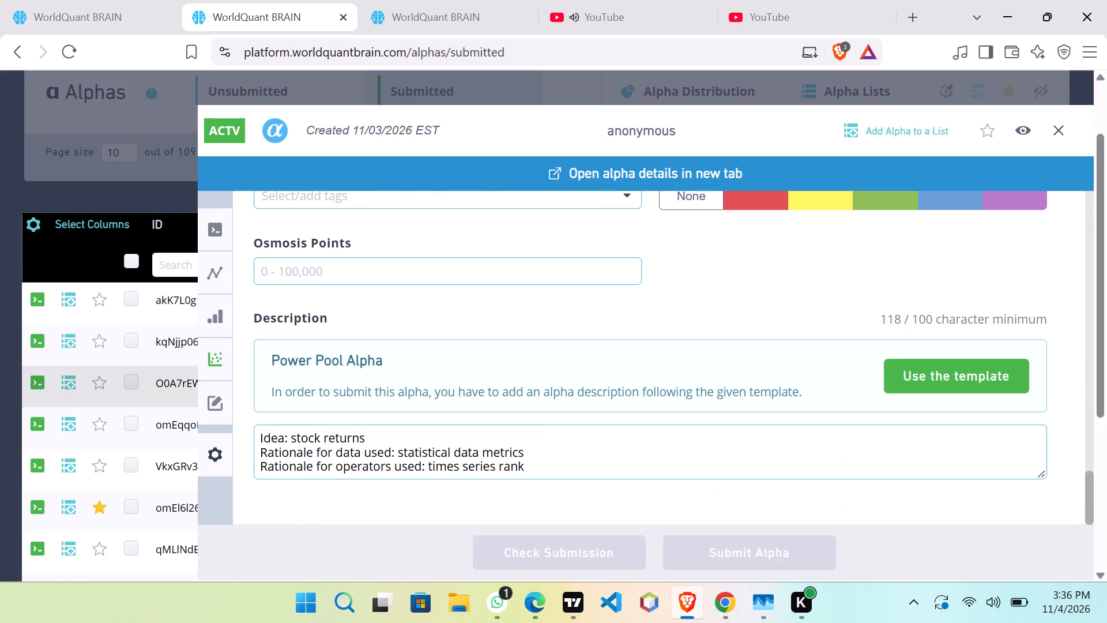
drag(532, 475, 244, 426)
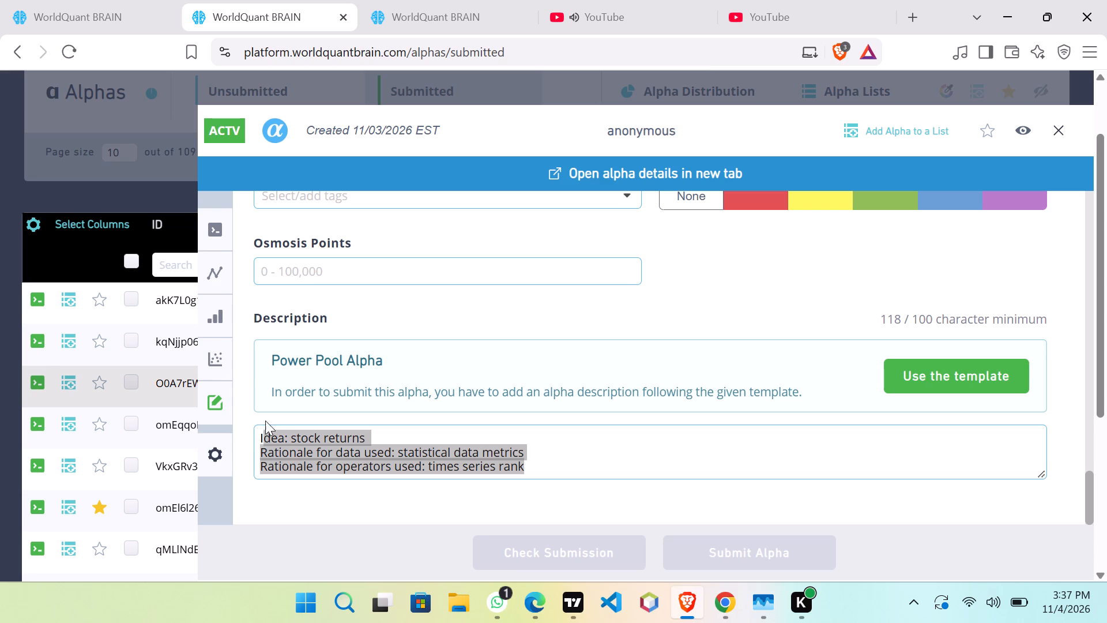
right_click(294, 453)
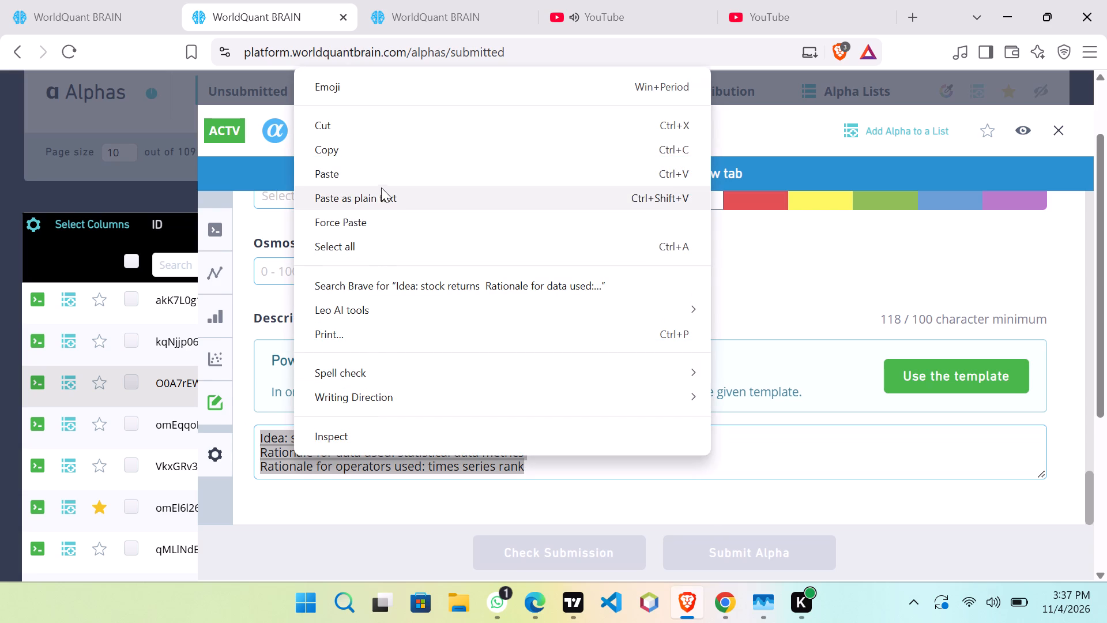
click(381, 145)
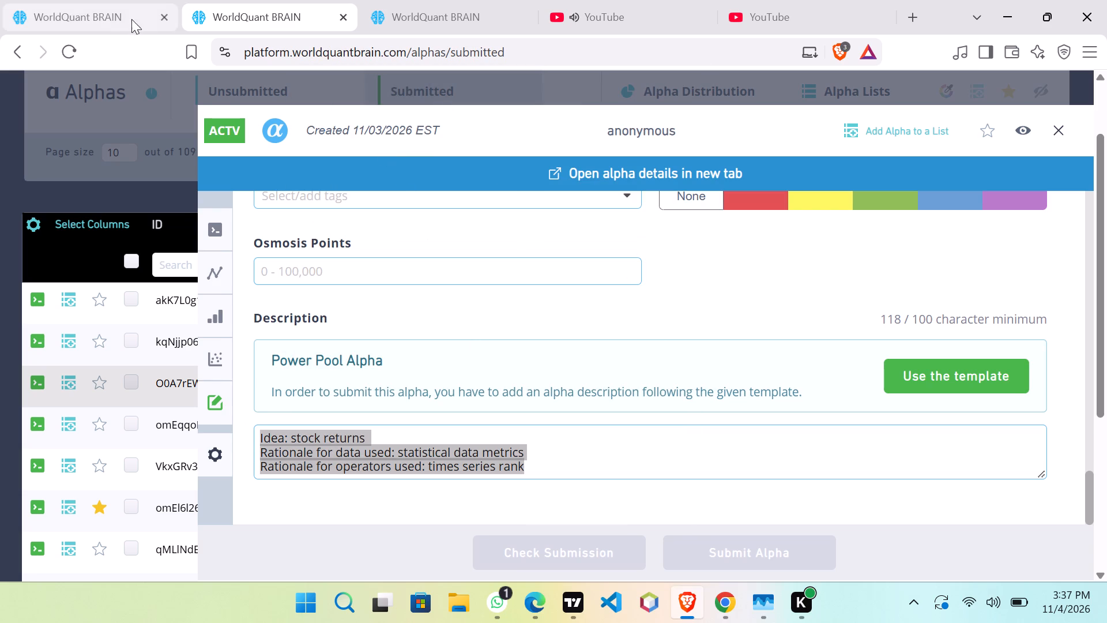
Paste the copied idea, data rationale and operators rationale text into the description of Simulation 8's alpha.
click(119, 17)
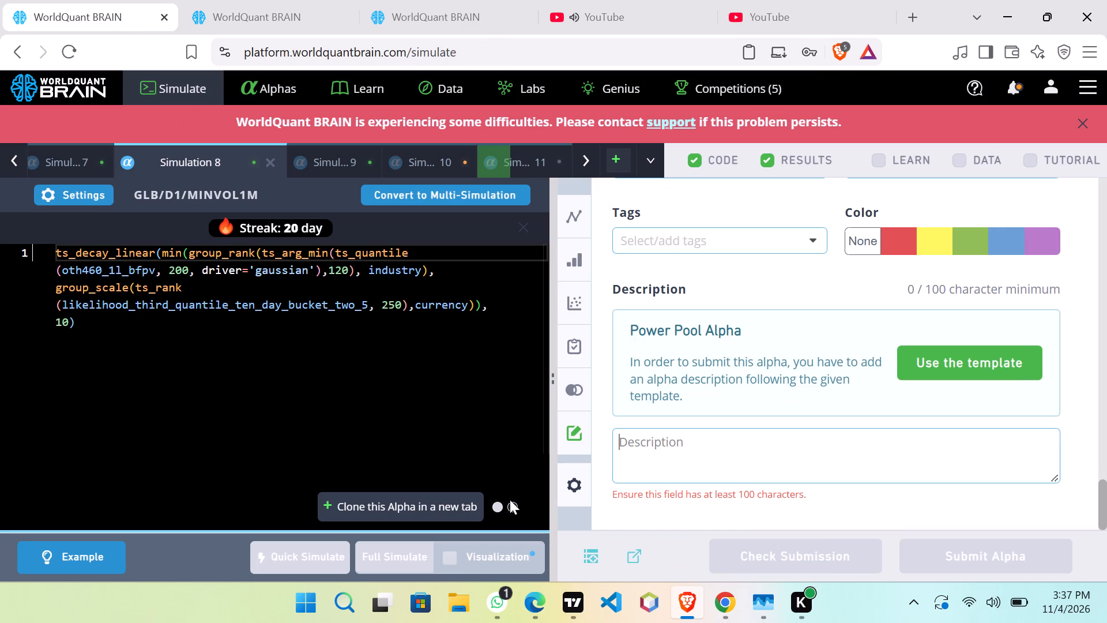
click(667, 448)
right_click(667, 448)
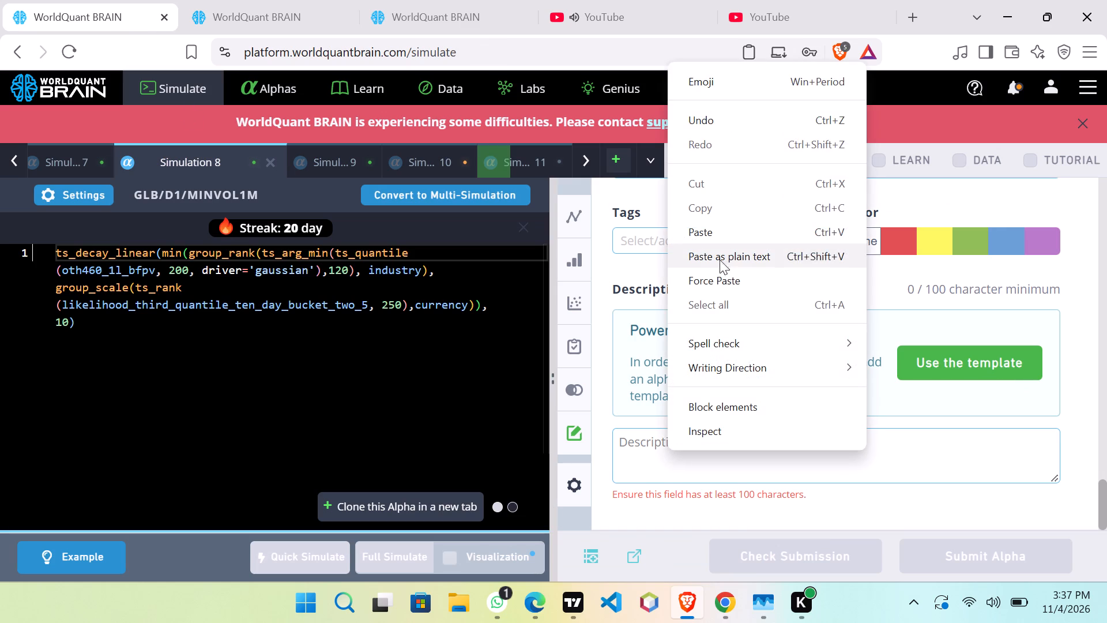
click(716, 230)
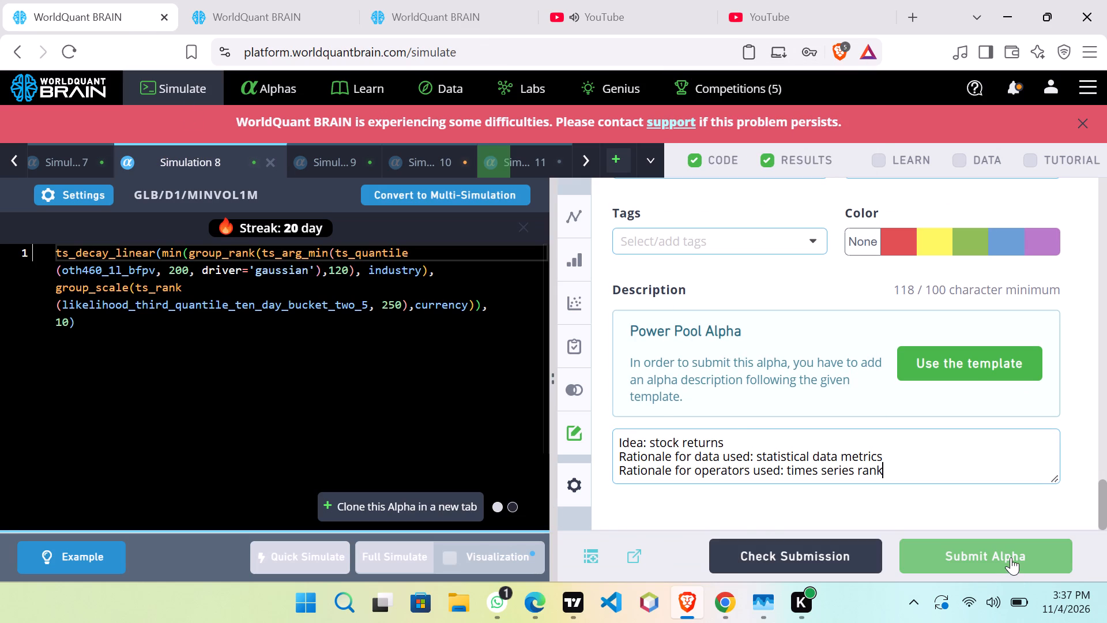
Submit Simulation 8's alpha.
click(1011, 556)
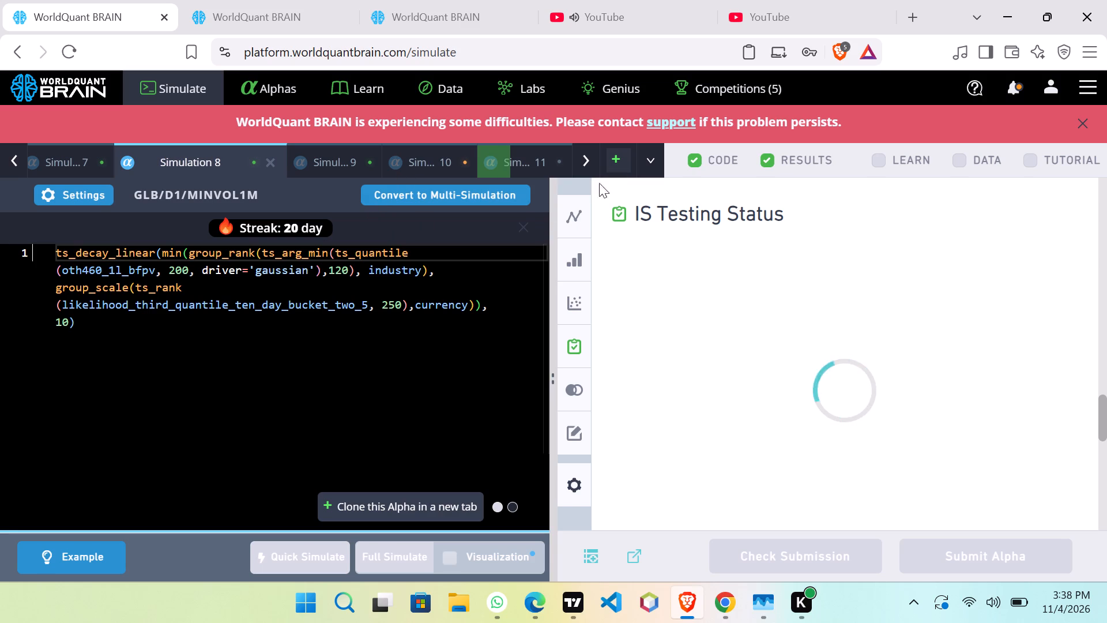
Create a new Super Simulation.
click(625, 164)
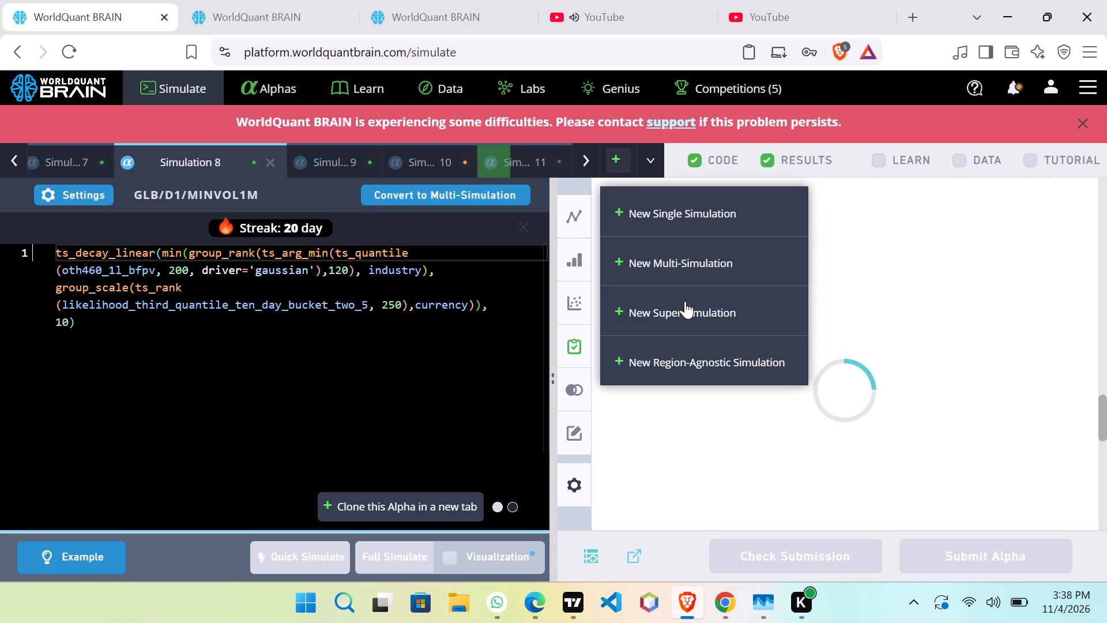
click(680, 310)
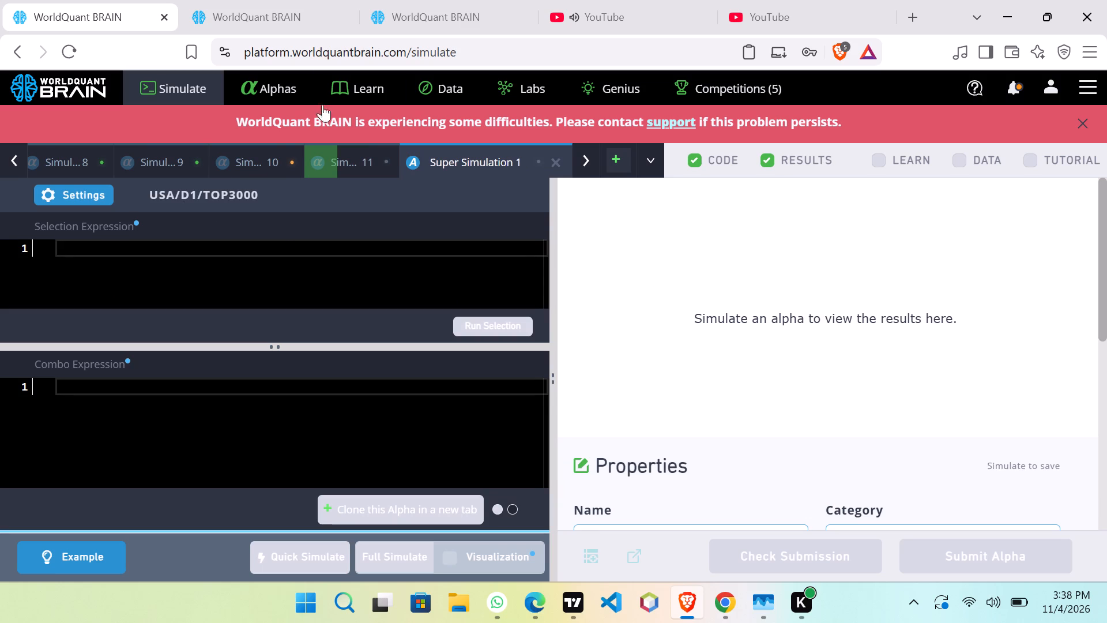
Open submitted Super alpha akK7L0g1 in the submitted alphas list and copy its combo expression combo_a(alpha,nlength=14,mode='algo1')^4.
click(276, 1)
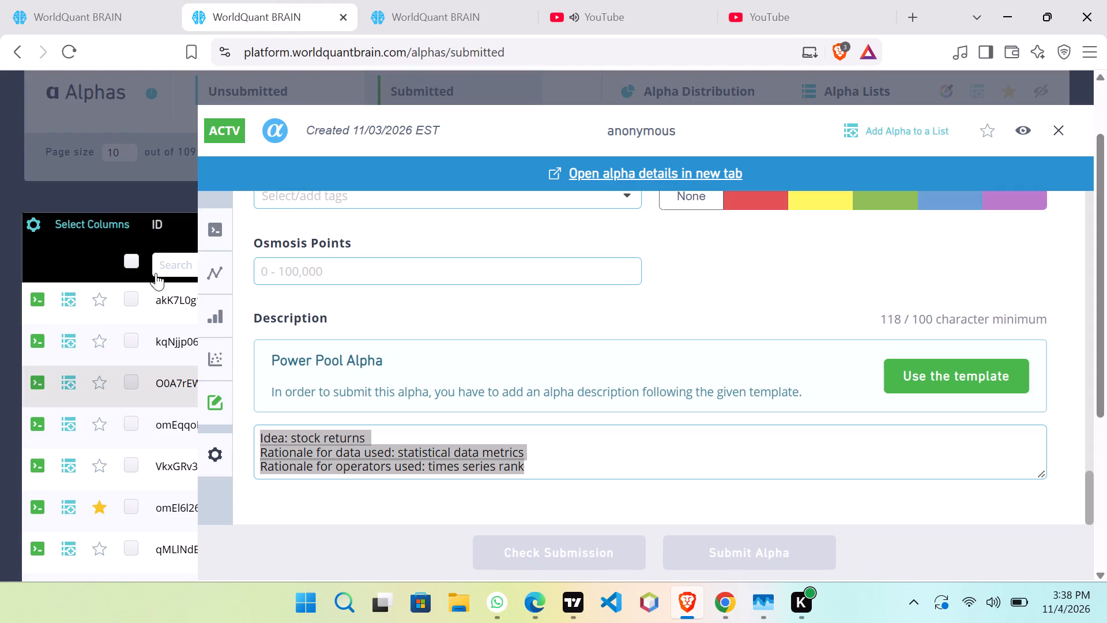
click(1056, 127)
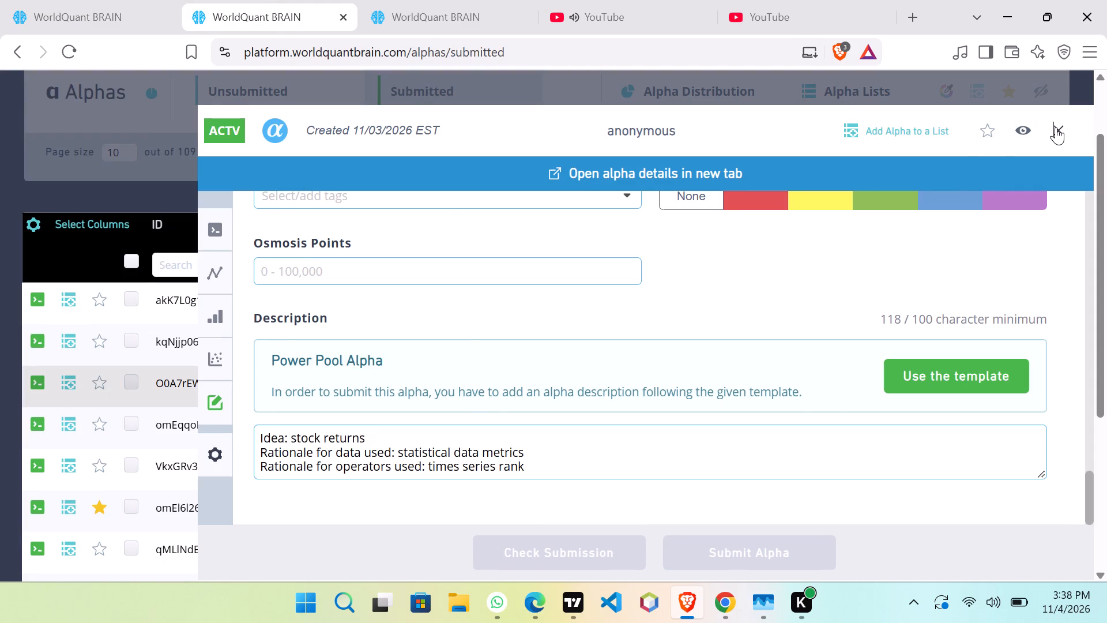
click(470, 307)
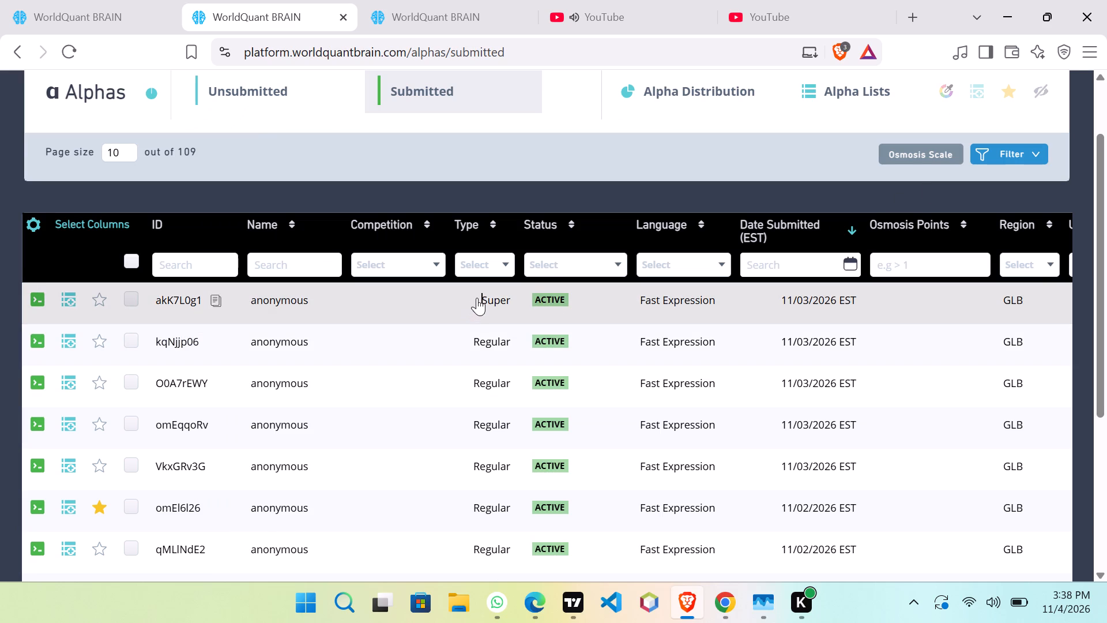
drag(415, 291, 409, 292)
drag(575, 369, 367, 356)
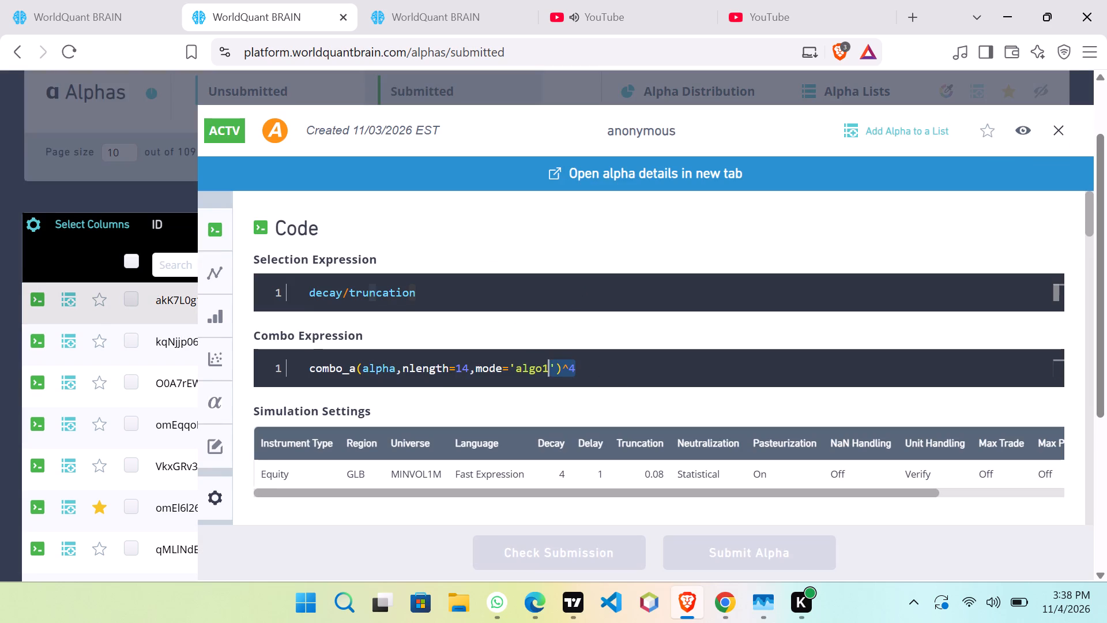
drag(367, 356, 293, 365)
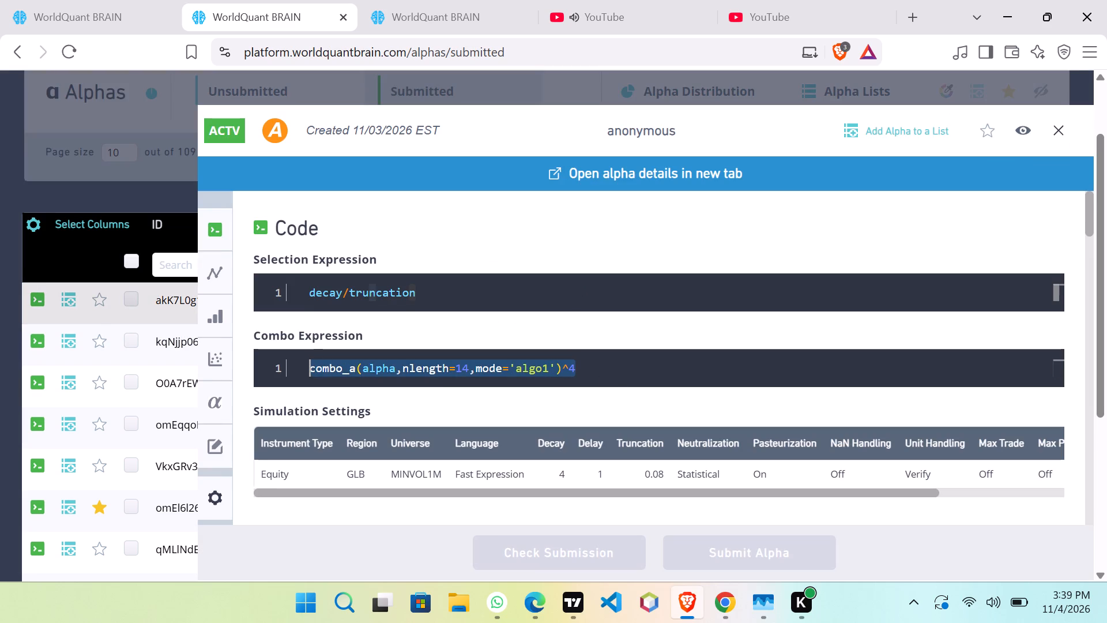
right_click(411, 371)
click(450, 384)
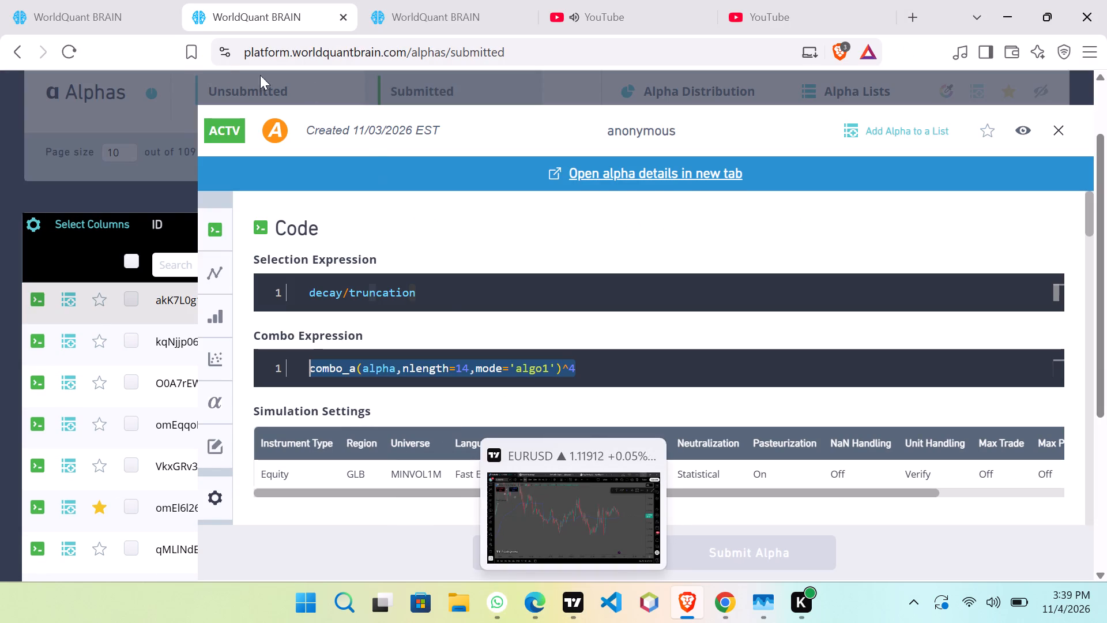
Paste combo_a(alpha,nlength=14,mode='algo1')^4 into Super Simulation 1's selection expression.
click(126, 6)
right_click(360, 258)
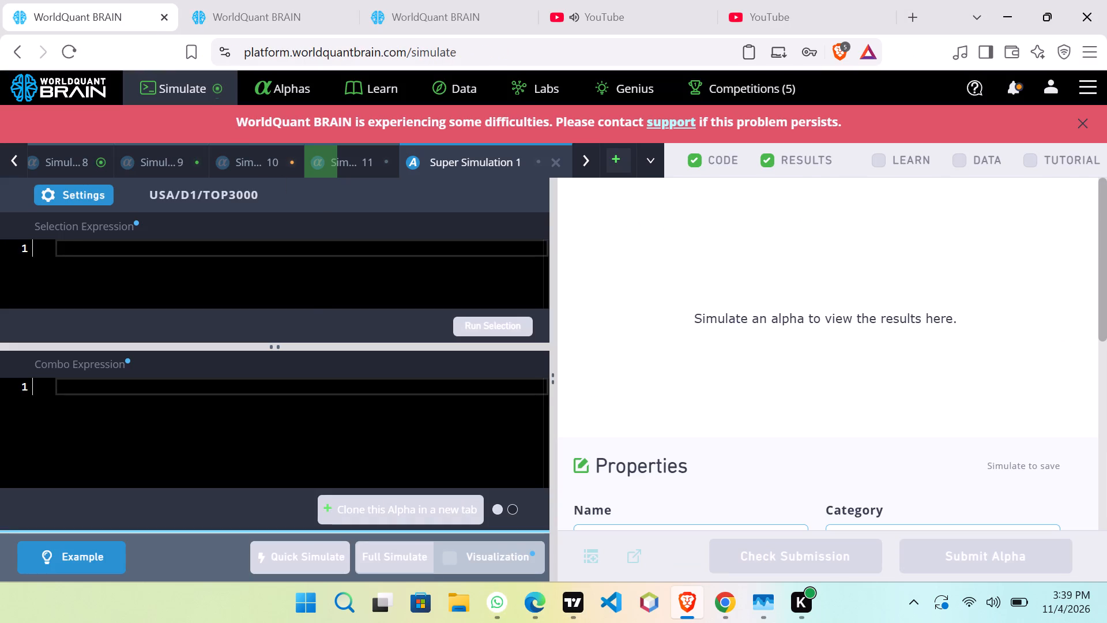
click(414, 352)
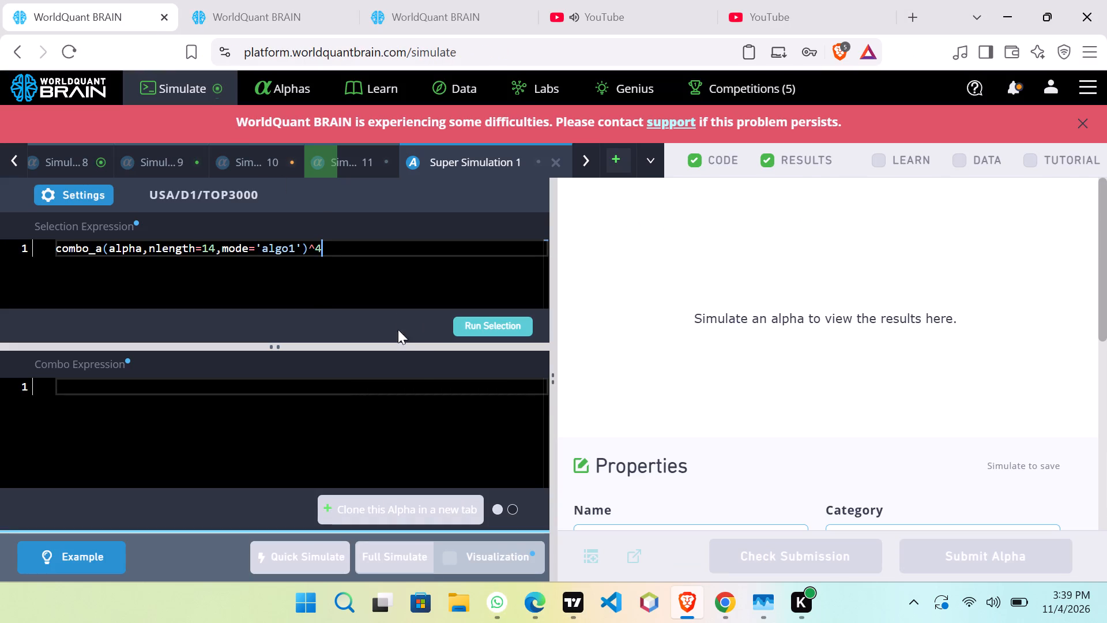
Paste combo_a(alpha,nlength=14,mode='algo1')^4 into Super Simulation 1's combo expression.
click(351, 399)
drag(361, 238, 282, 247)
right_click(357, 389)
click(402, 478)
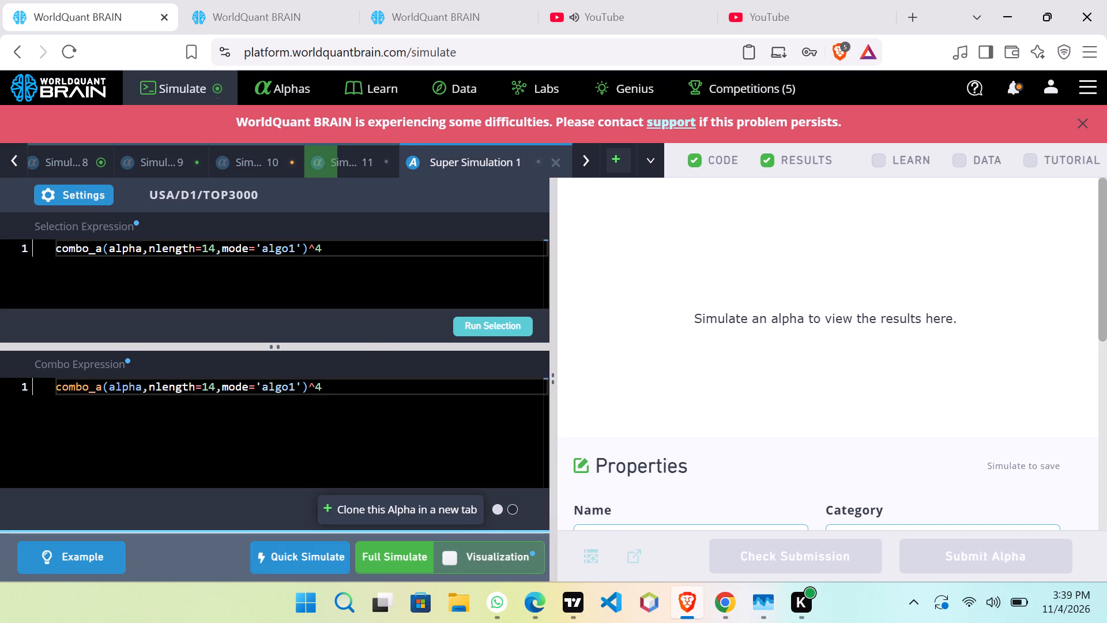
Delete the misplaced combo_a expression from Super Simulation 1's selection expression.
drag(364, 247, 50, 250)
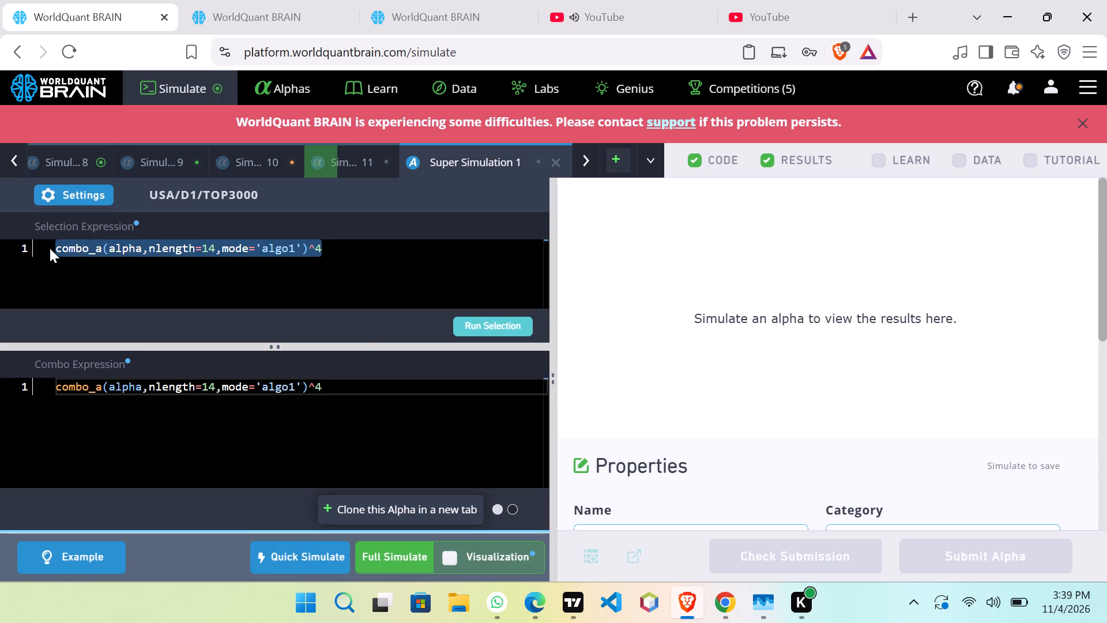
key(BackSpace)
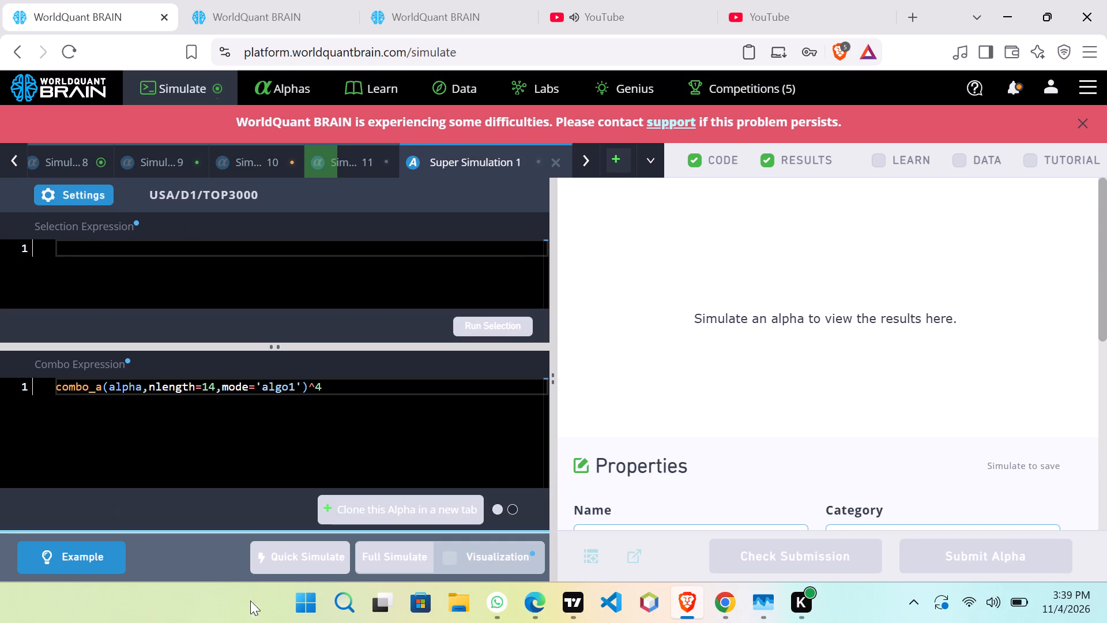
Return to Simulation 8 to check the outcome of its alpha submission.
click(82, 156)
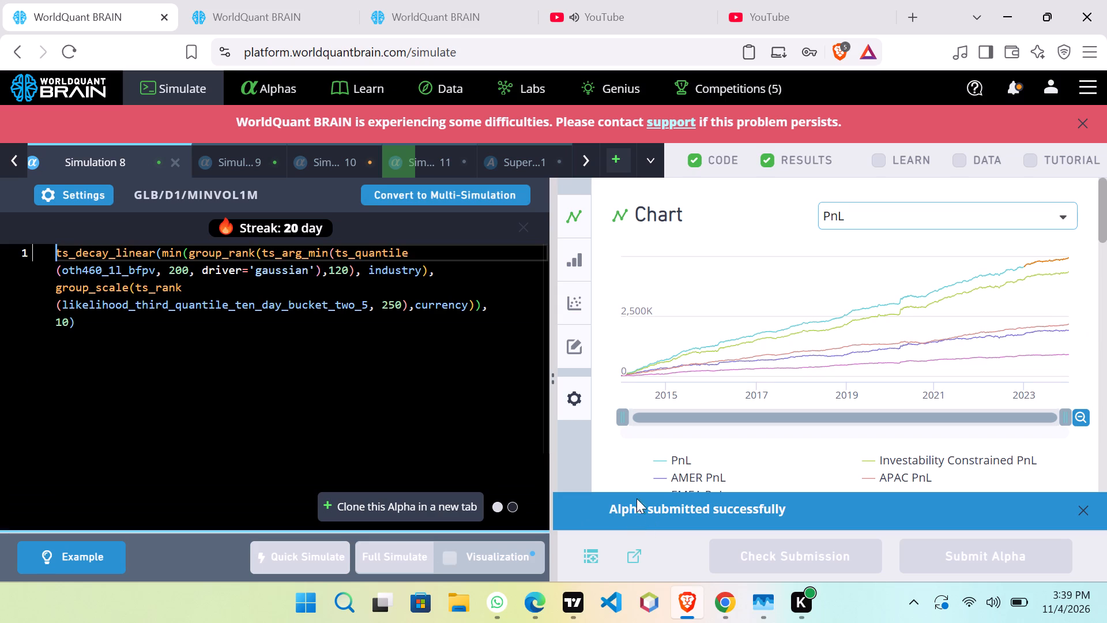
Review the OS summary of Simulation 8's submitted alpha, and Simulation 9's correlation and properties sections.
scroll(640, 464, down, 4)
scroll(290, 343, down, 2)
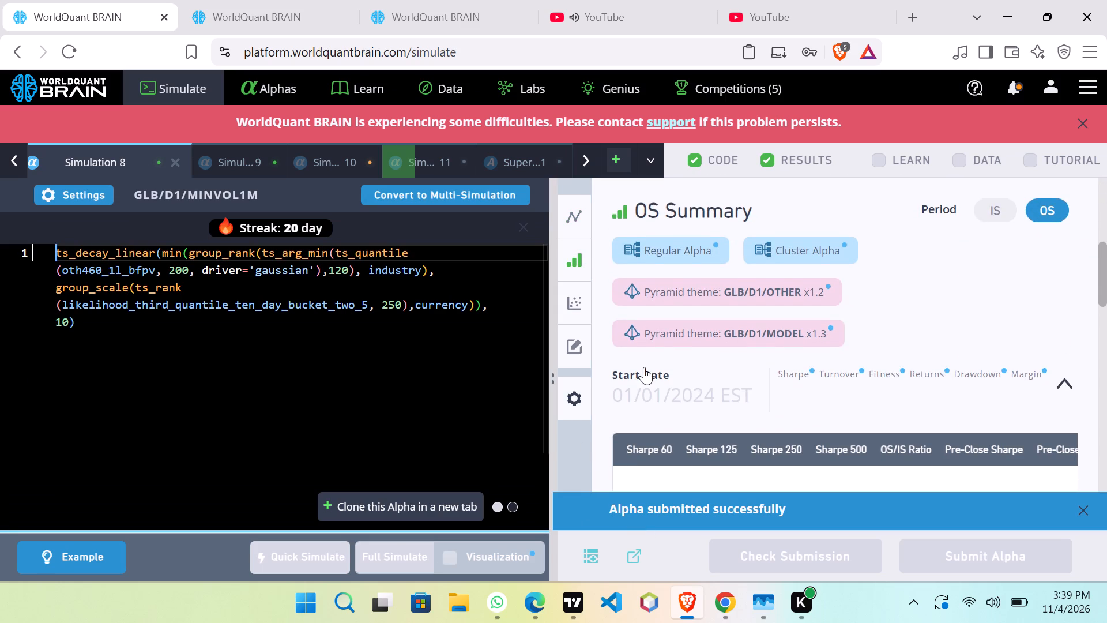
scroll(691, 374, down, 3)
scroll(645, 378, up, 2)
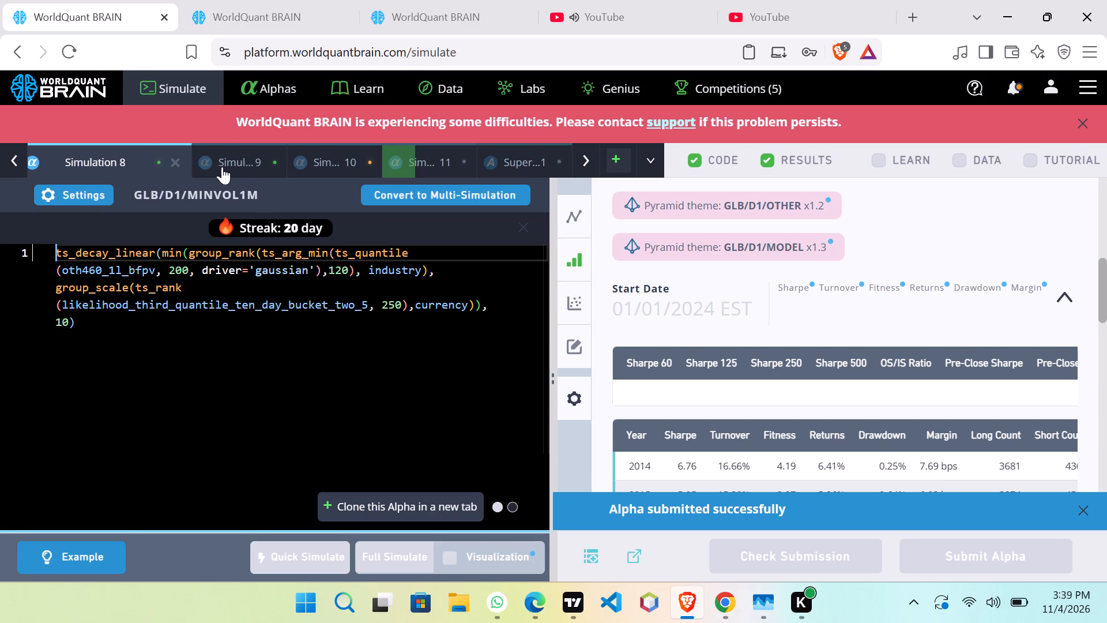
click(245, 163)
scroll(913, 423, down, 4)
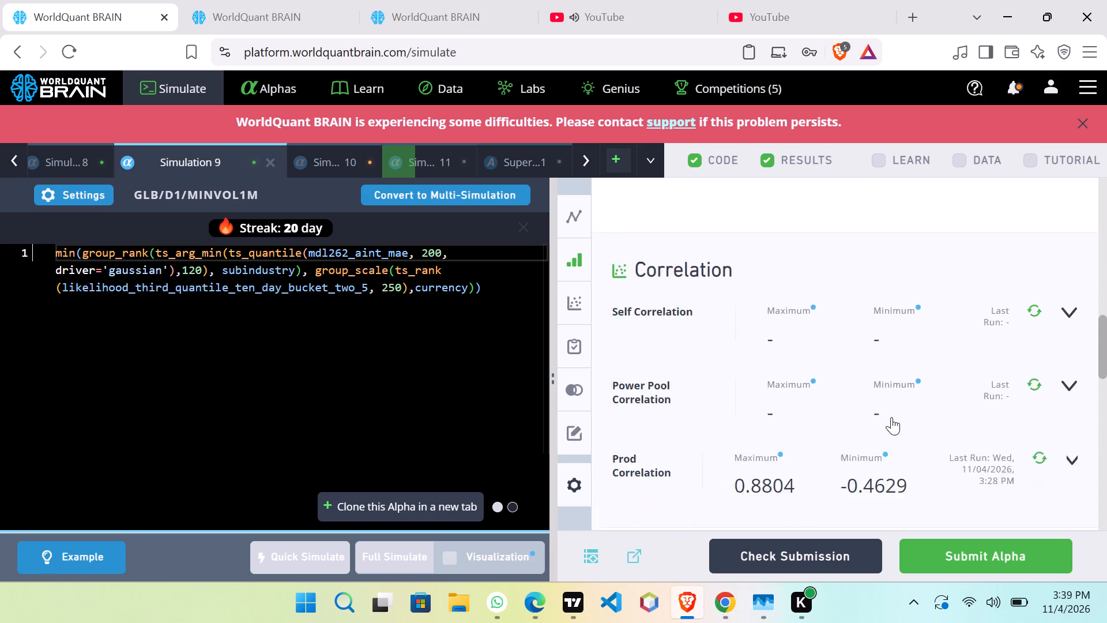
scroll(891, 417, down, 8)
scroll(186, 306, up, 1)
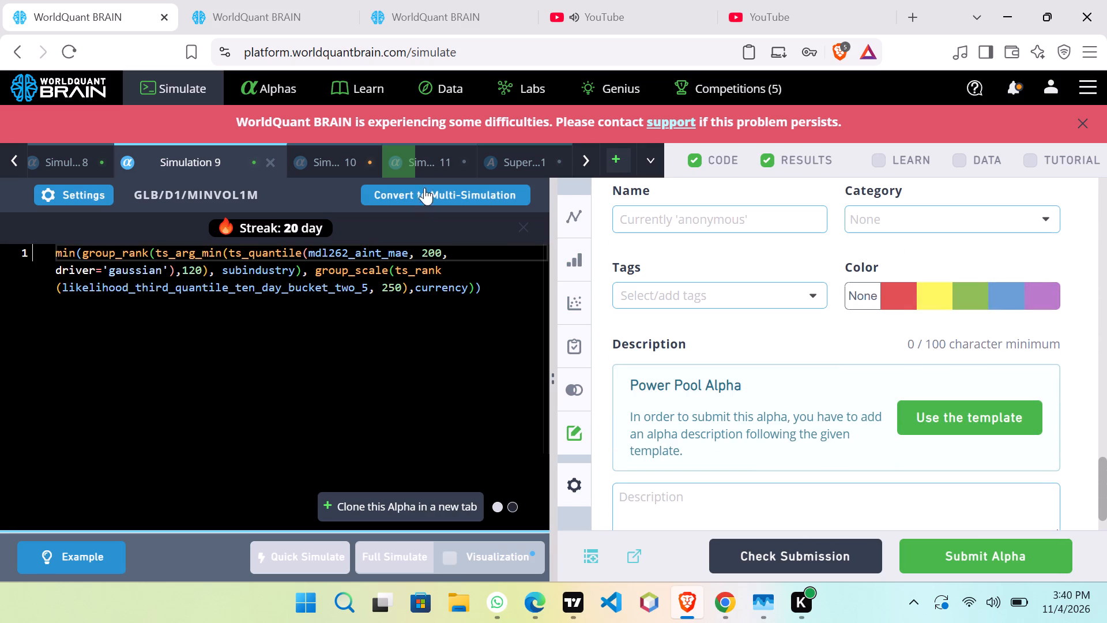
Enter decay/neutralization as Super Simulation 1's selection expression and run a full simulation.
click(529, 156)
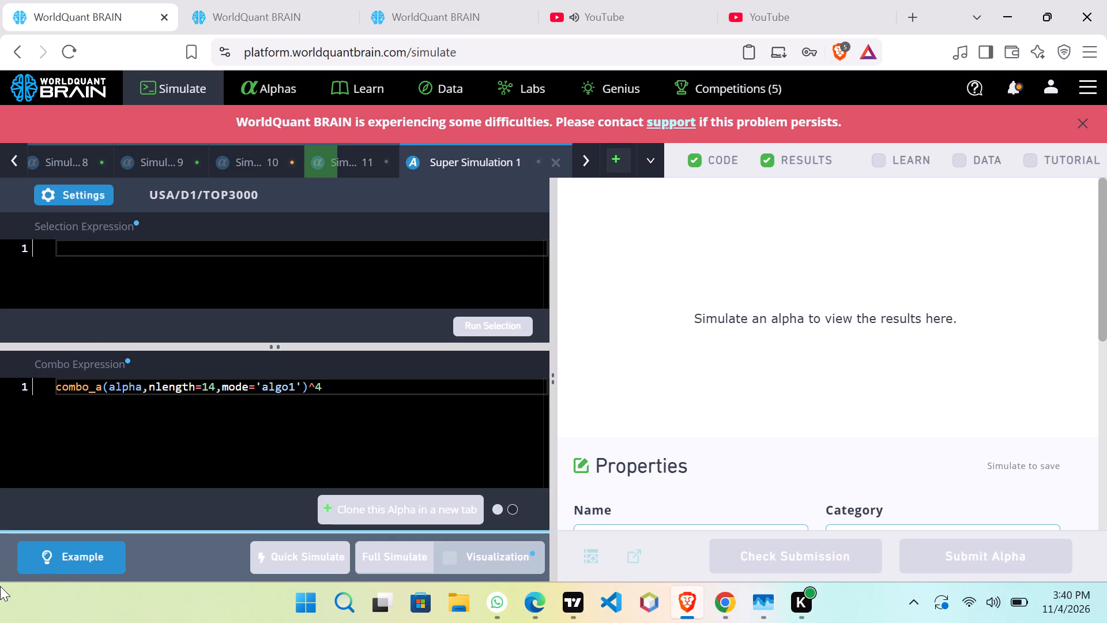
text(de)
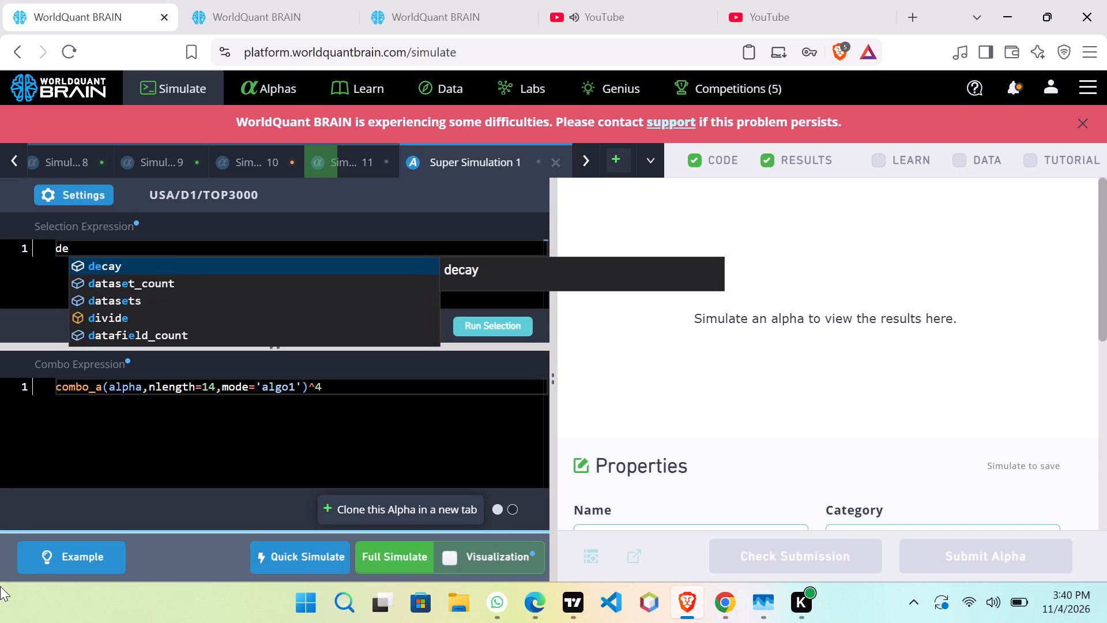
text(ca)
key(y)
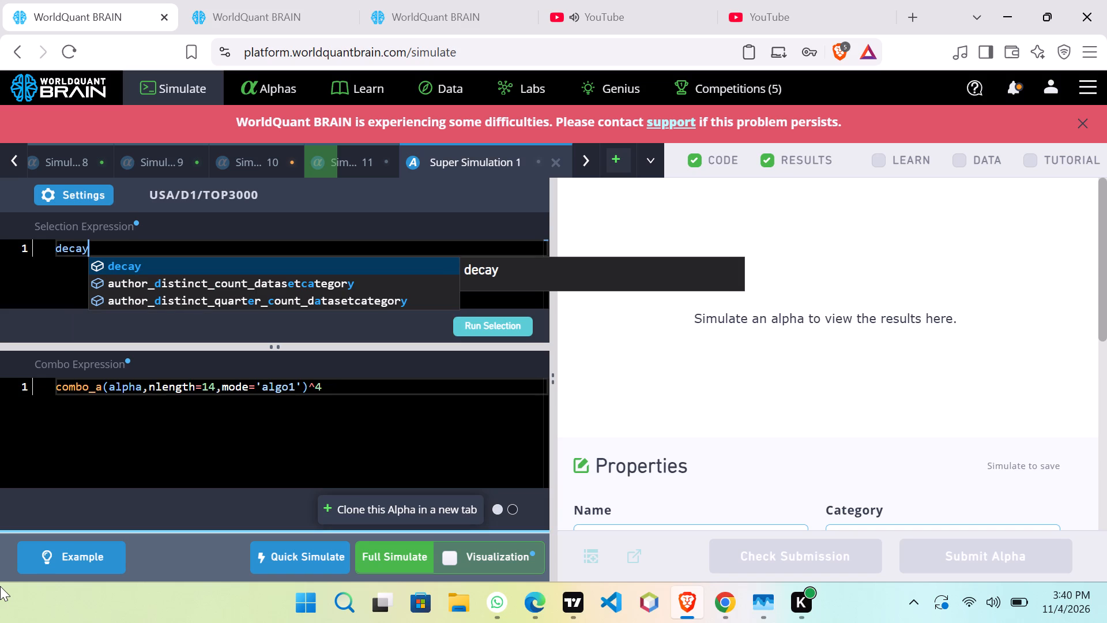
key(slash)
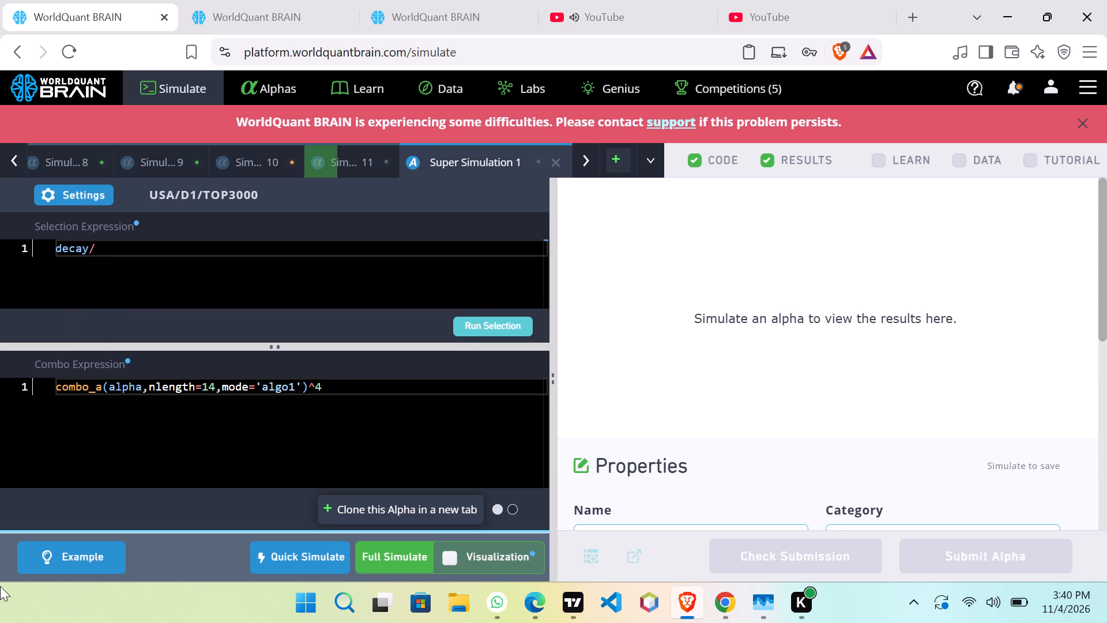
text(ne)
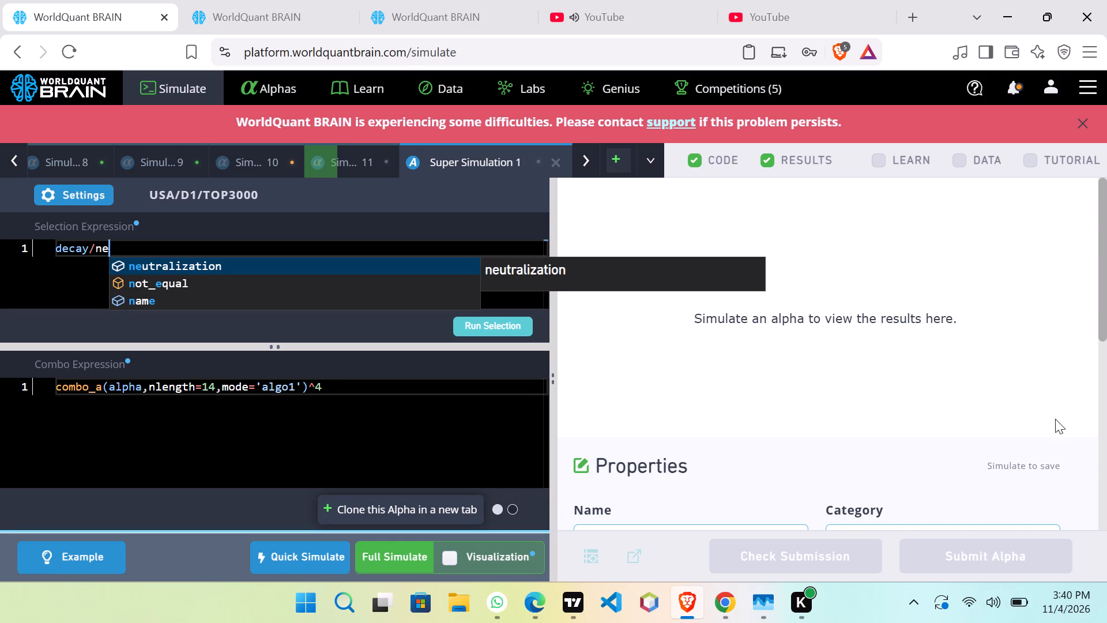
click(190, 263)
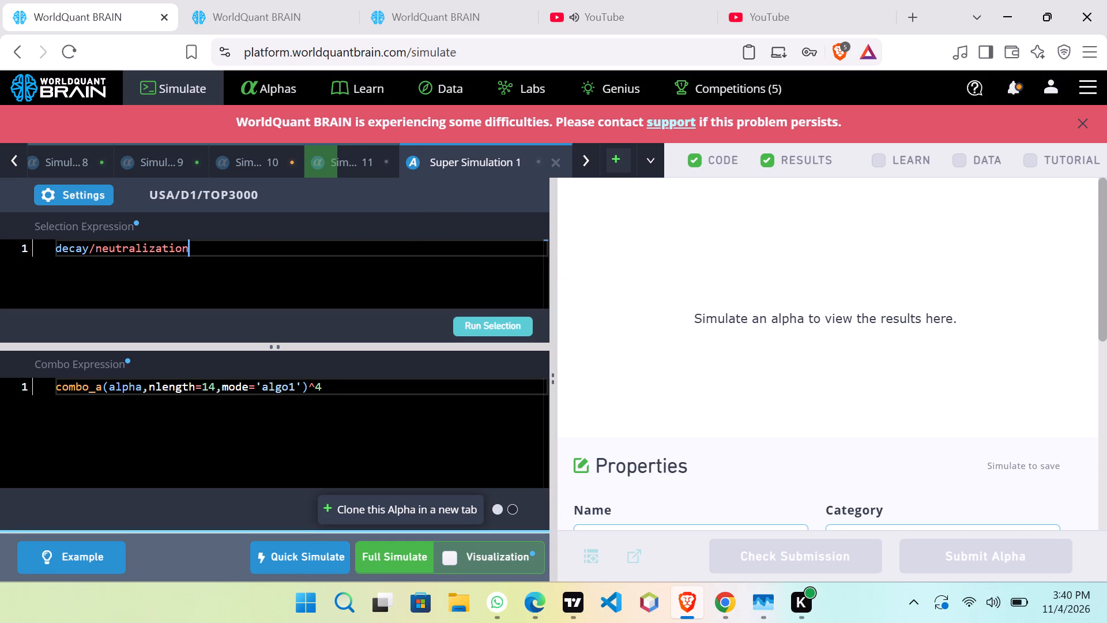
click(392, 558)
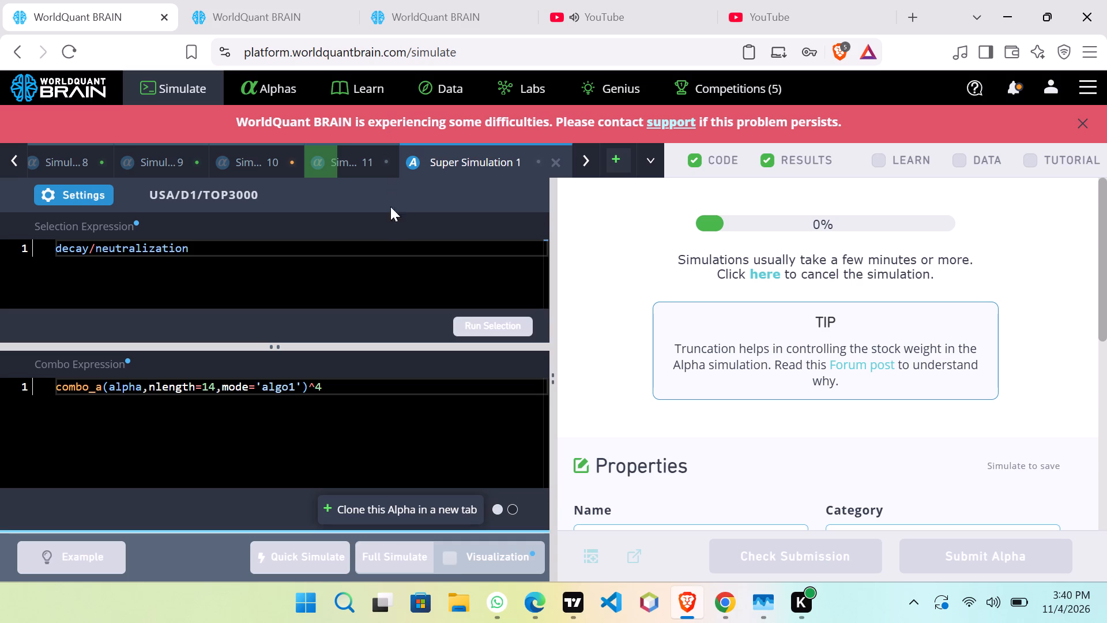
Set the neutralization to Statistical in Super Simulation 1's combo settings.
click(92, 201)
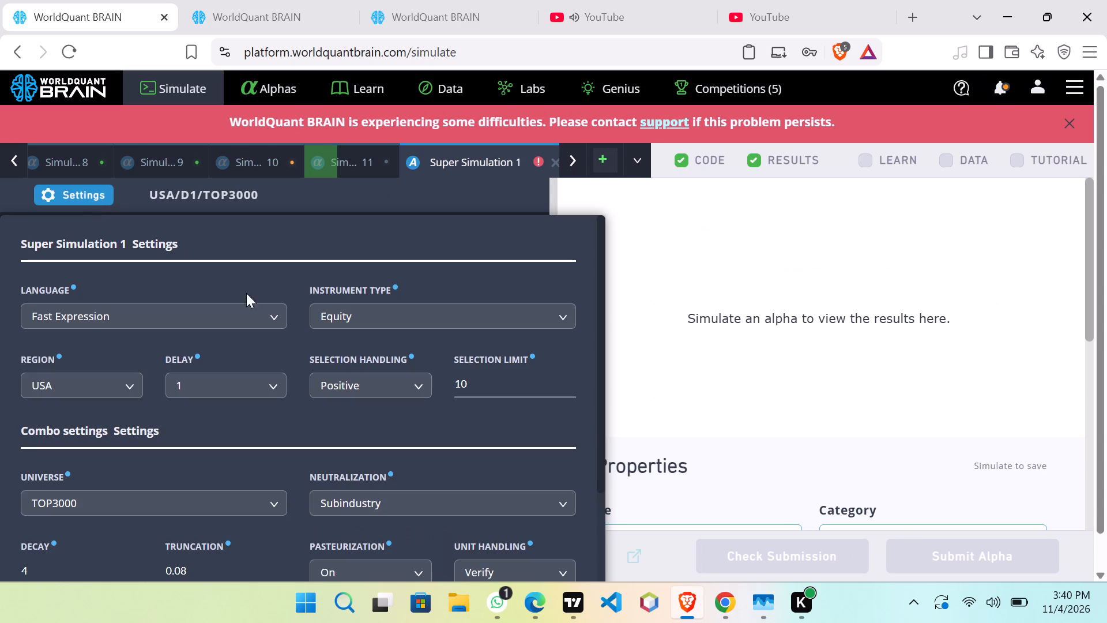
scroll(409, 365, down, 3)
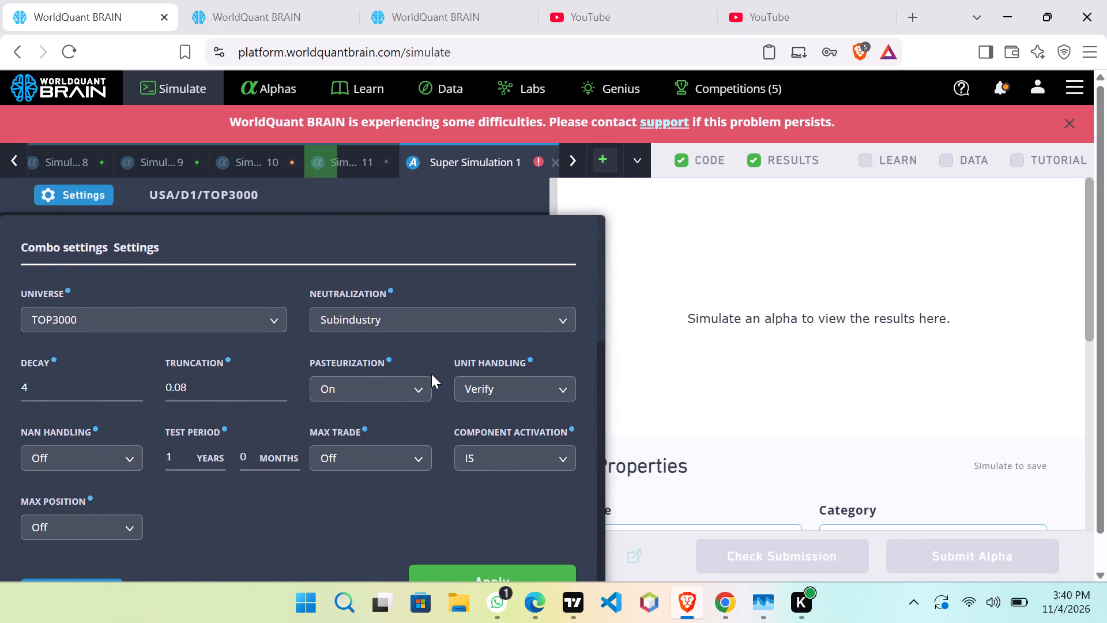
scroll(431, 374, down, 2)
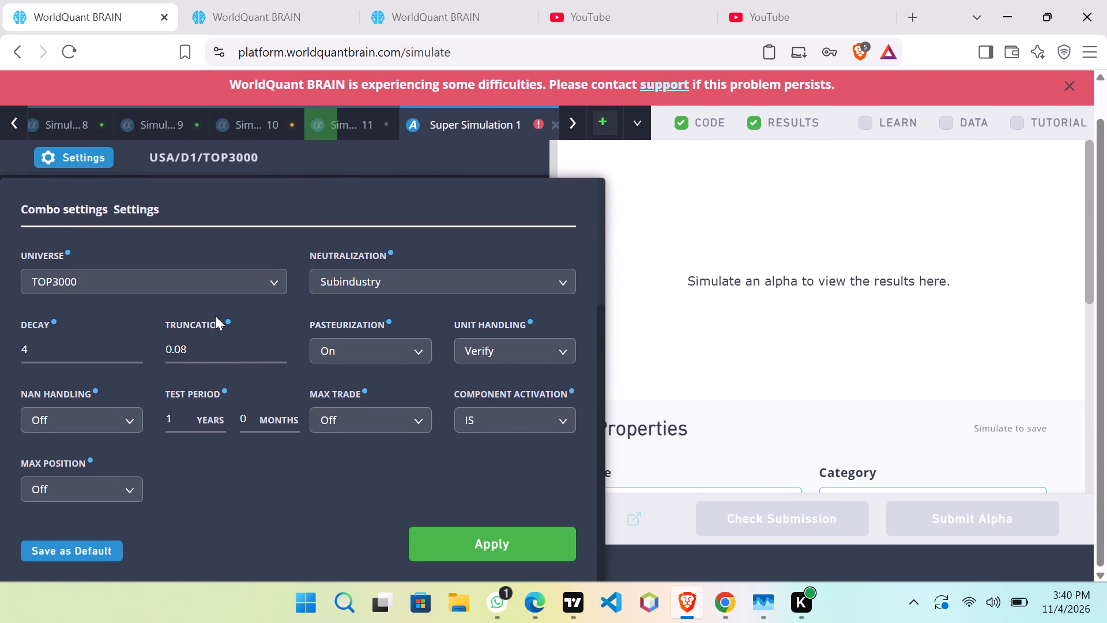
click(221, 298)
click(222, 289)
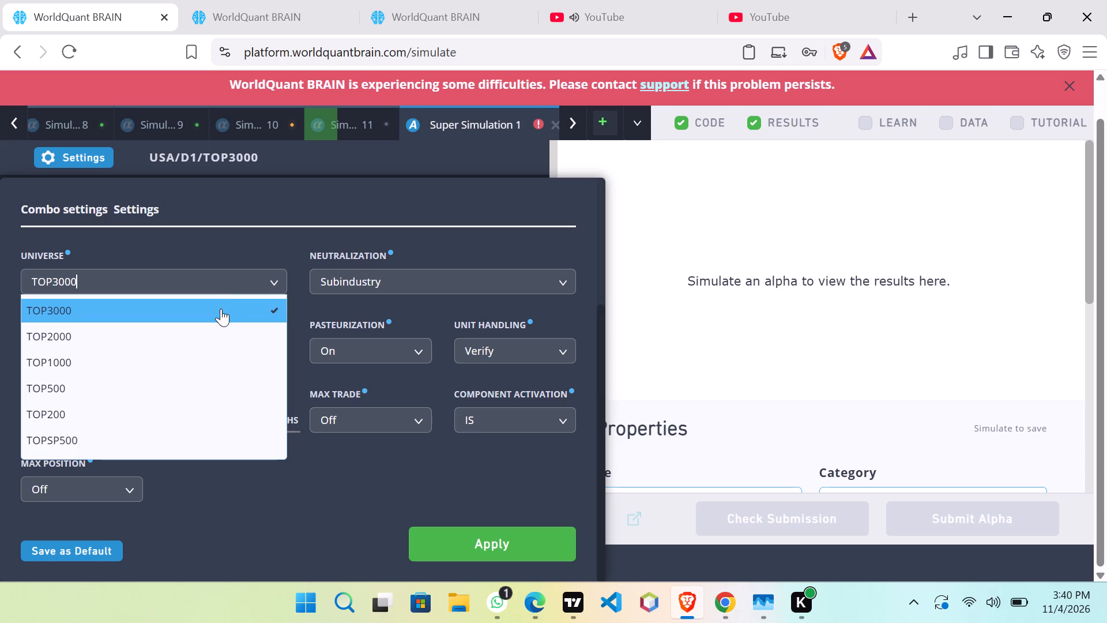
scroll(215, 329, down, 3)
scroll(220, 328, up, 3)
click(485, 298)
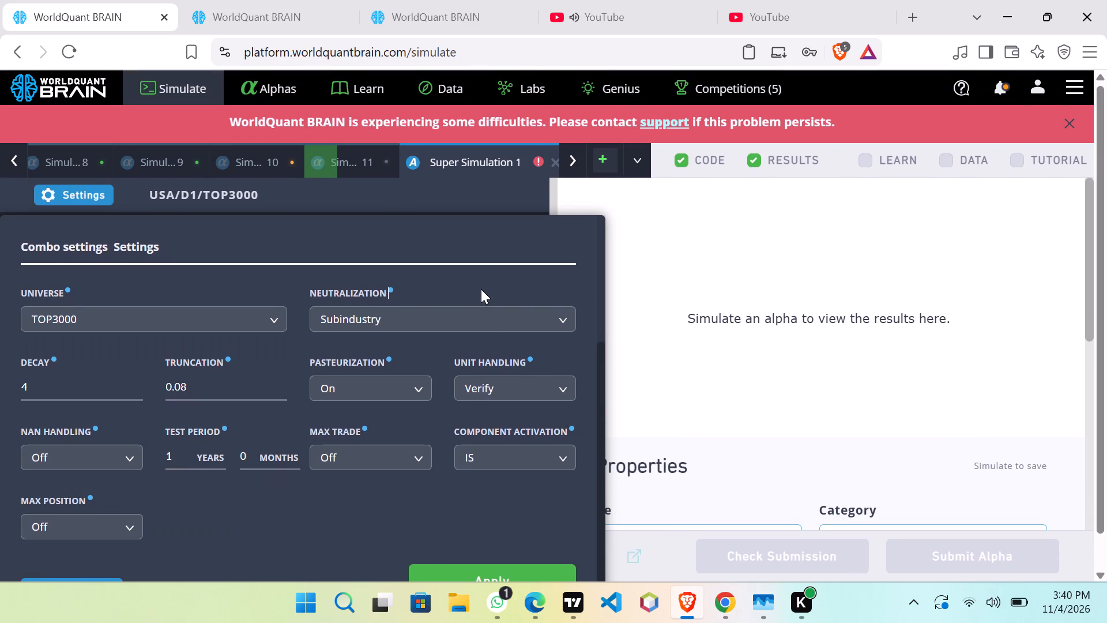
click(421, 318)
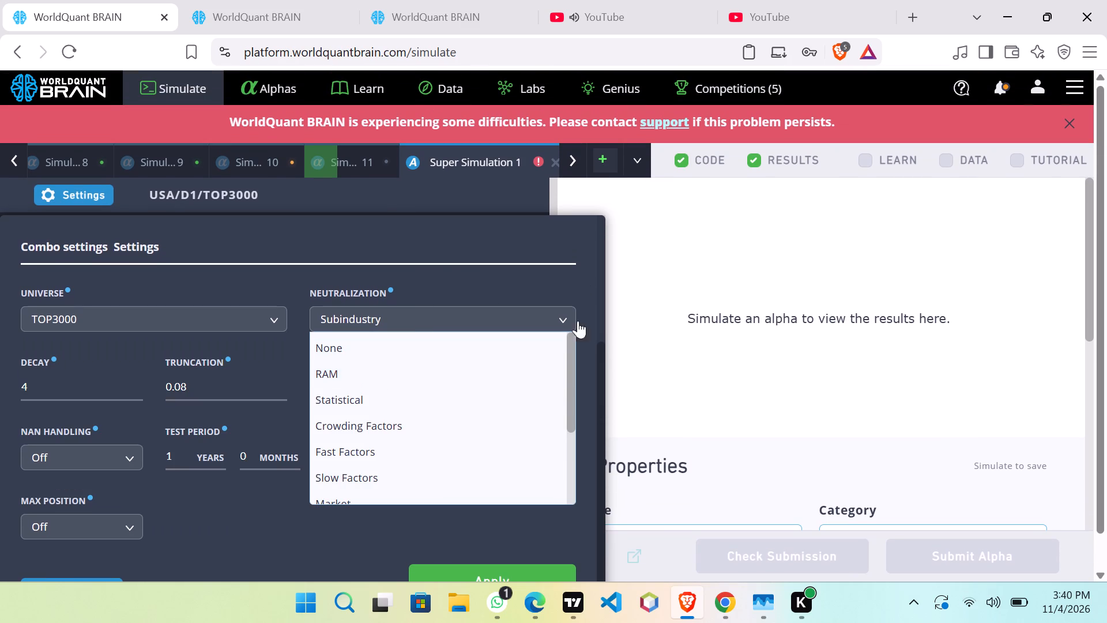
click(566, 276)
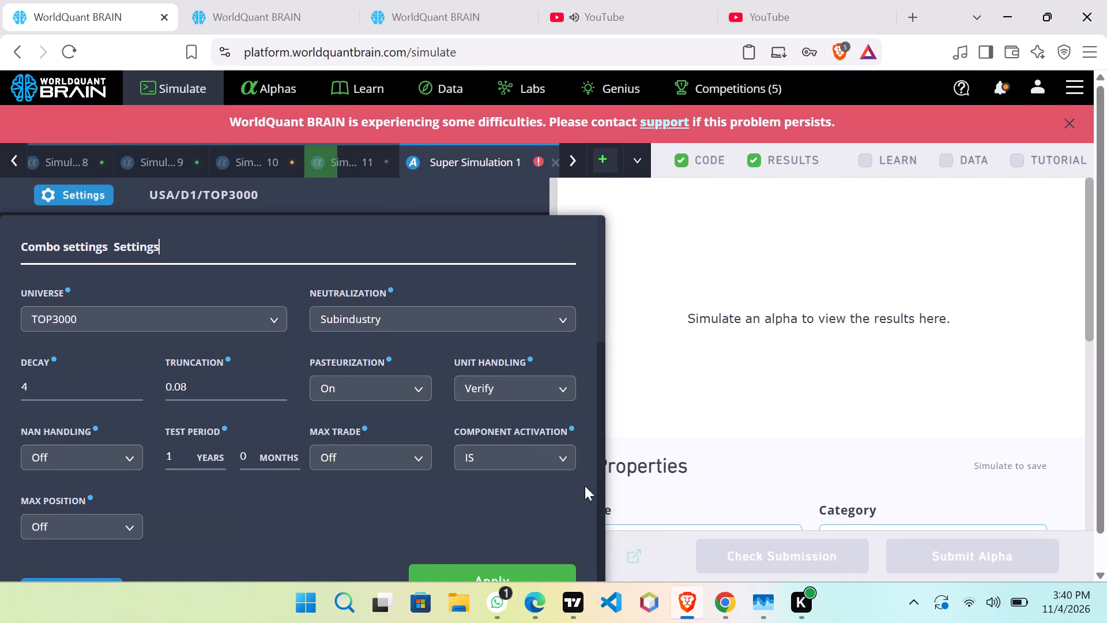
click(357, 314)
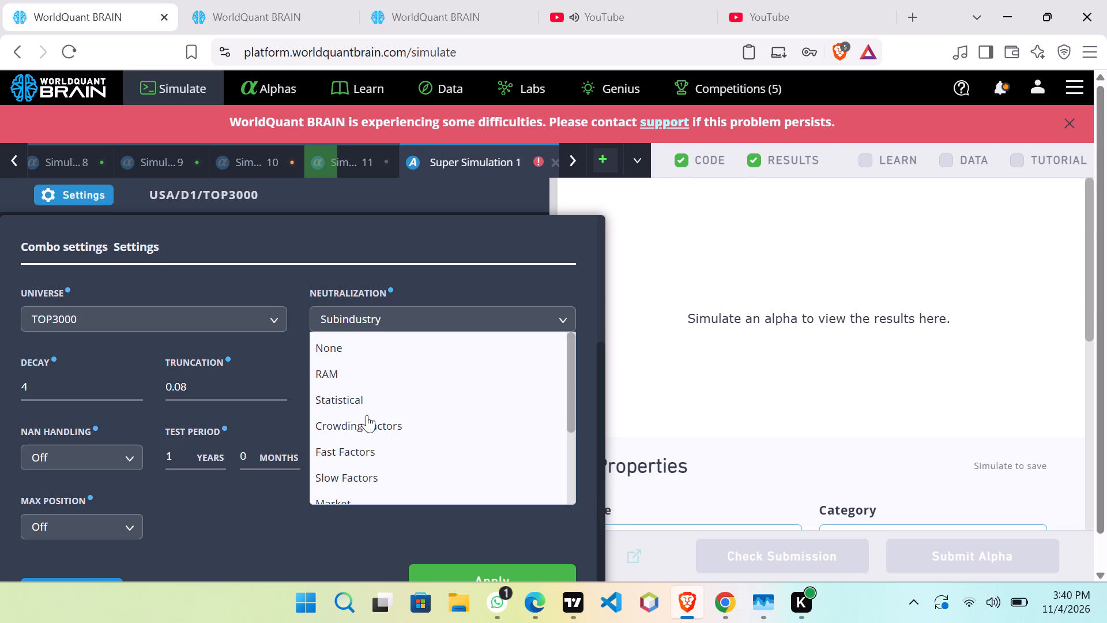
click(367, 404)
Set Super Simulation 1's region to GLB and its combo universe to MINVOL1M.
click(168, 323)
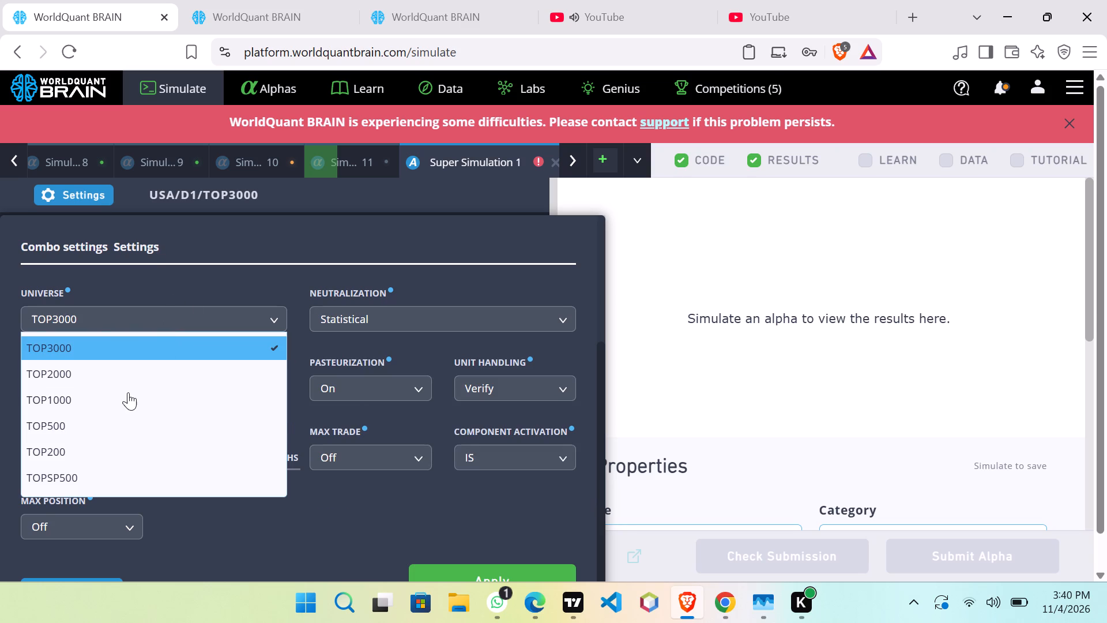
scroll(231, 348, down, 3)
scroll(217, 382, up, 2)
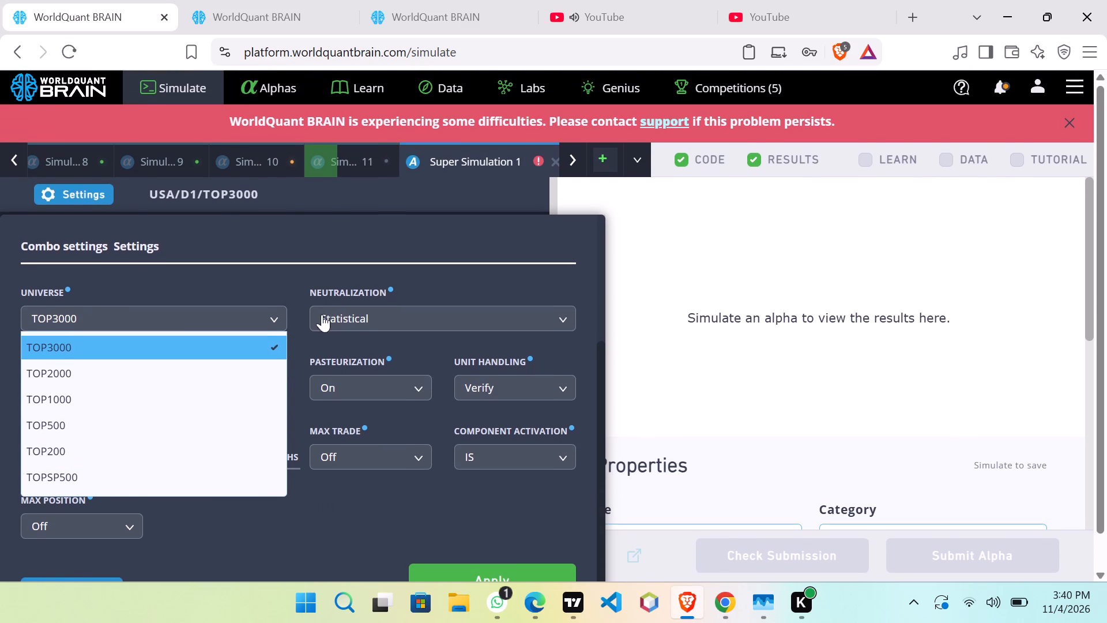
click(259, 280)
scroll(266, 299, up, 2)
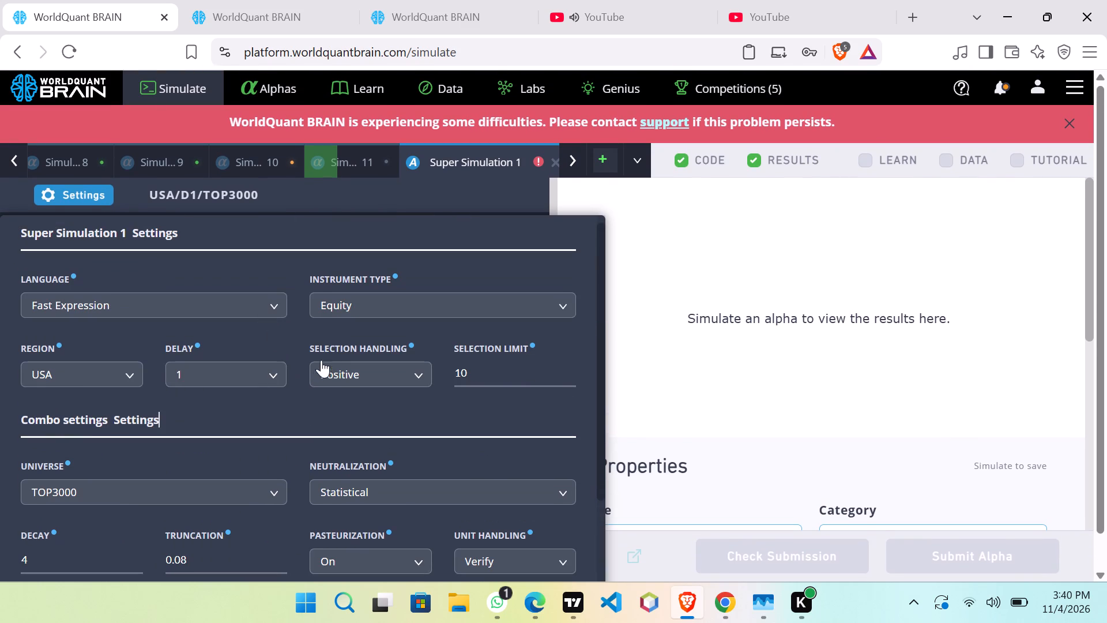
click(114, 373)
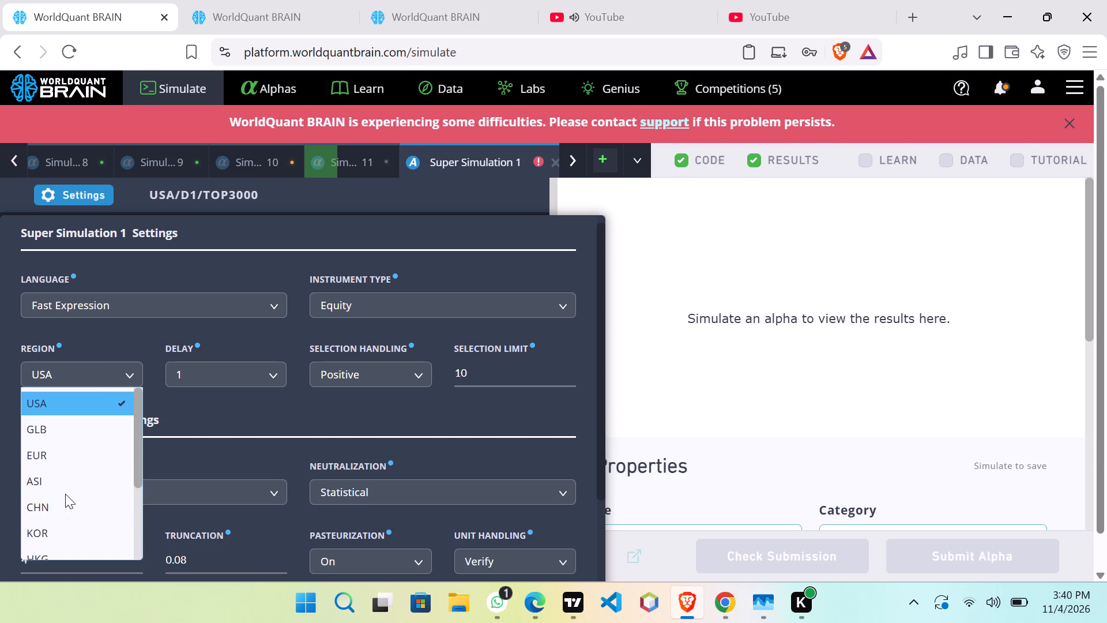
click(80, 438)
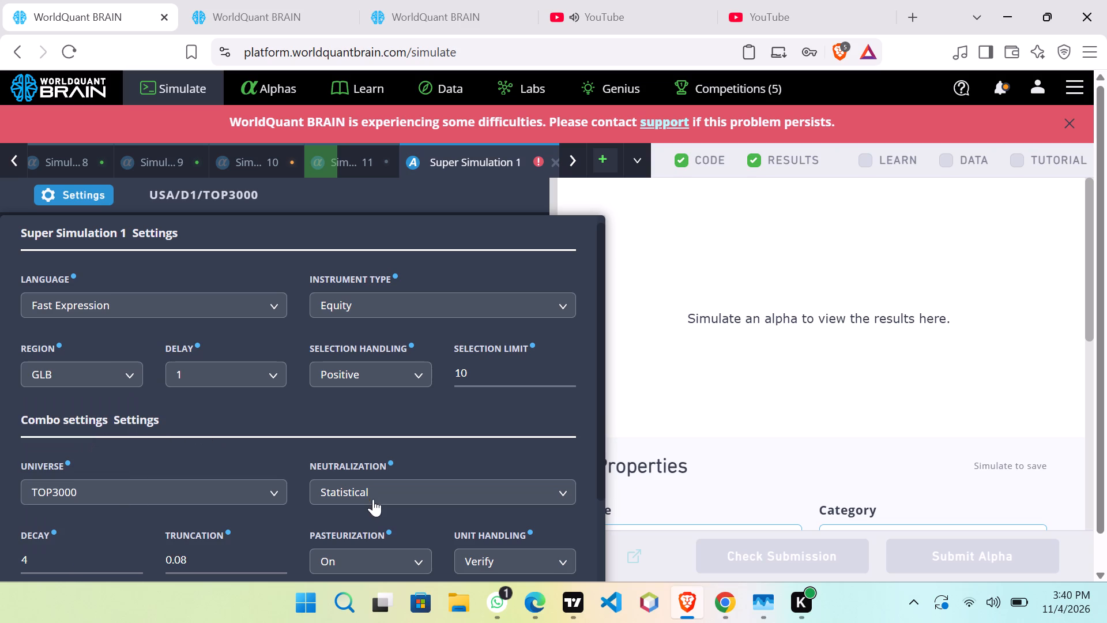
click(373, 499)
click(371, 505)
click(371, 497)
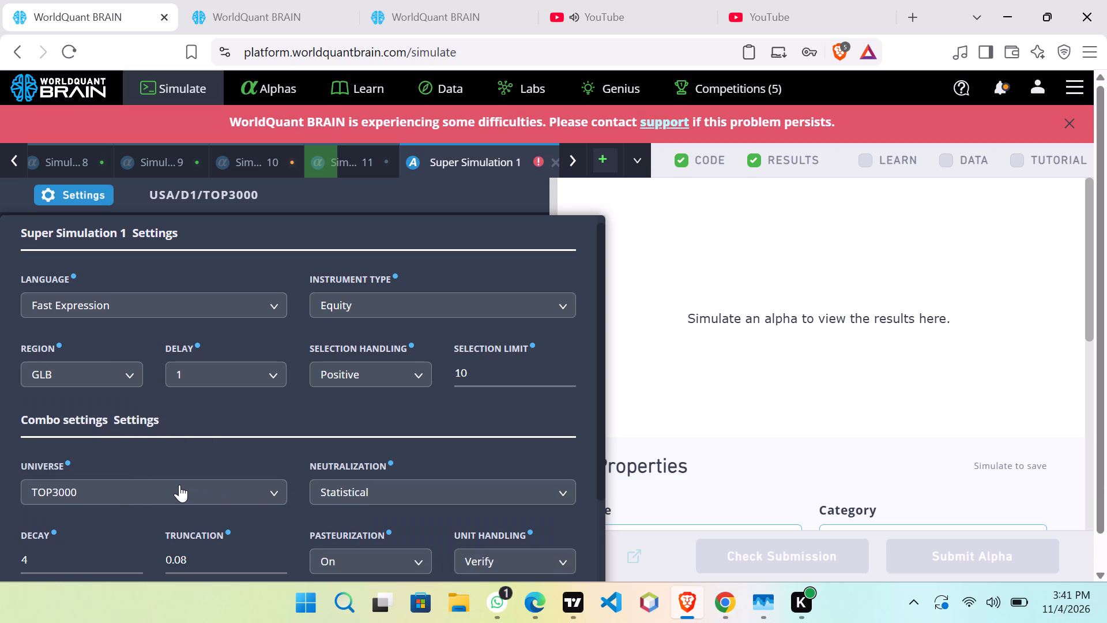
click(179, 487)
click(149, 537)
Set the combo decay to 3 and apply Super Simulation 1's settings.
scroll(297, 450, down, 2)
click(87, 382)
scroll(92, 385, down, 1)
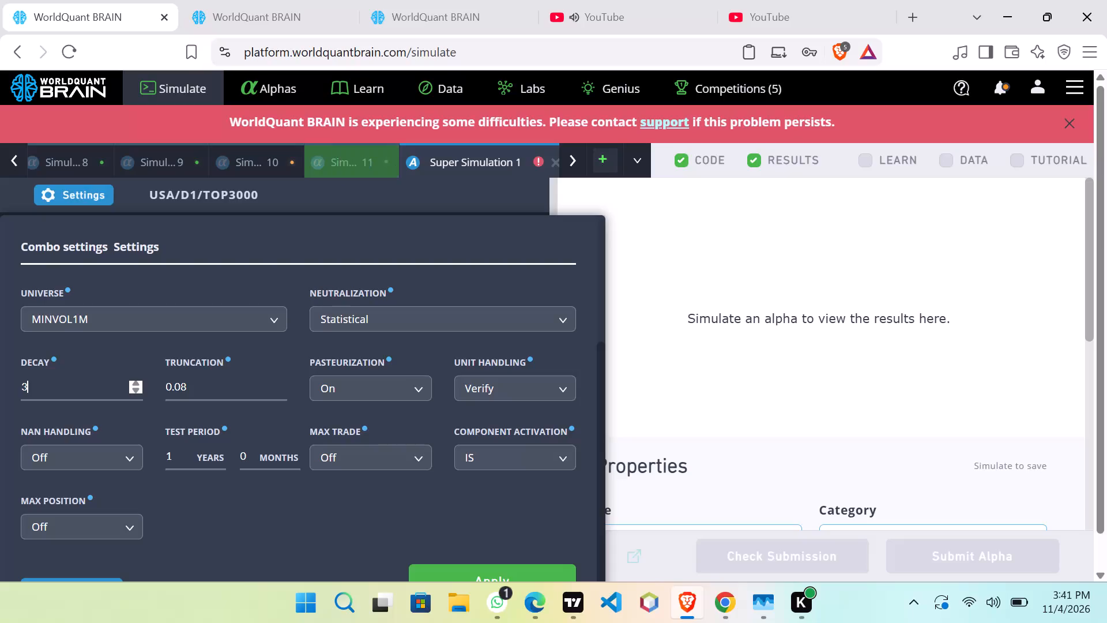
click(323, 503)
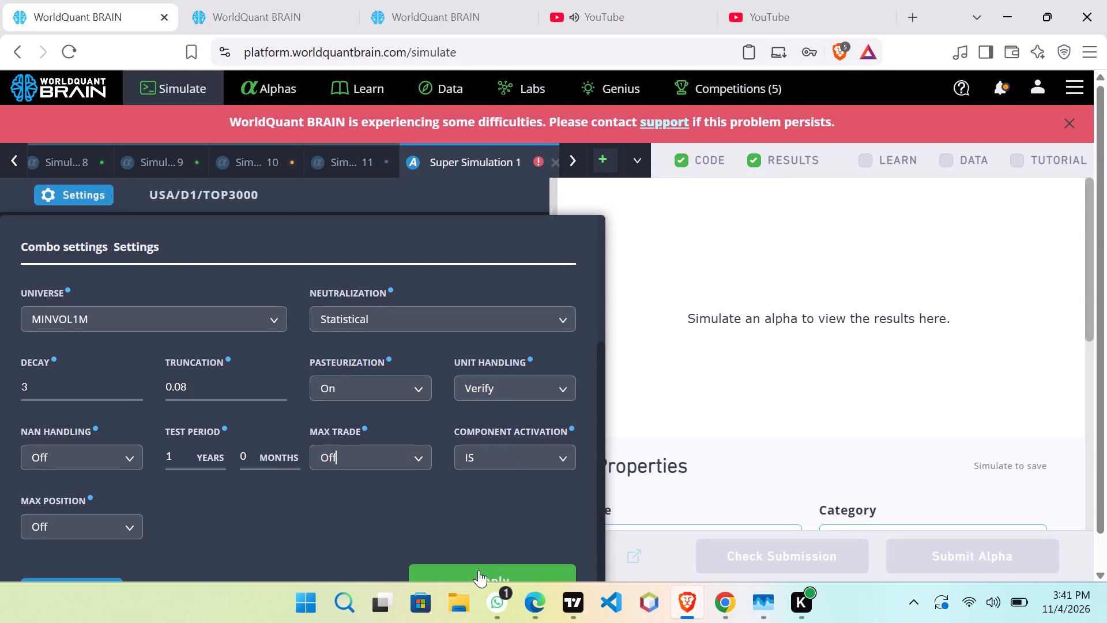
scroll(464, 494, up, 4)
scroll(464, 494, down, 1)
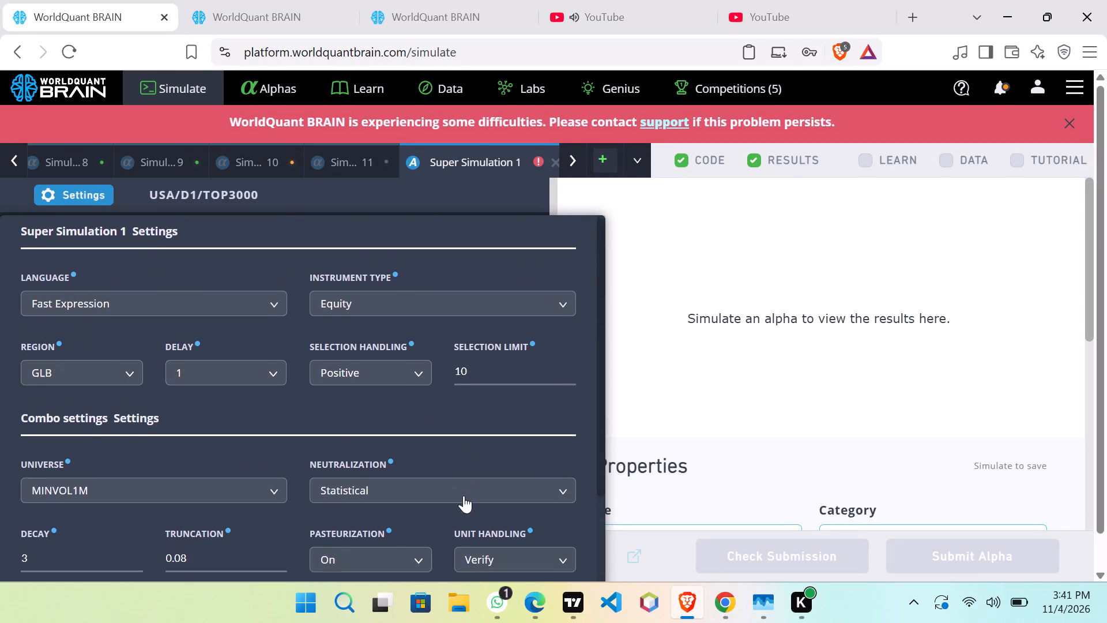
scroll(464, 496, down, 6)
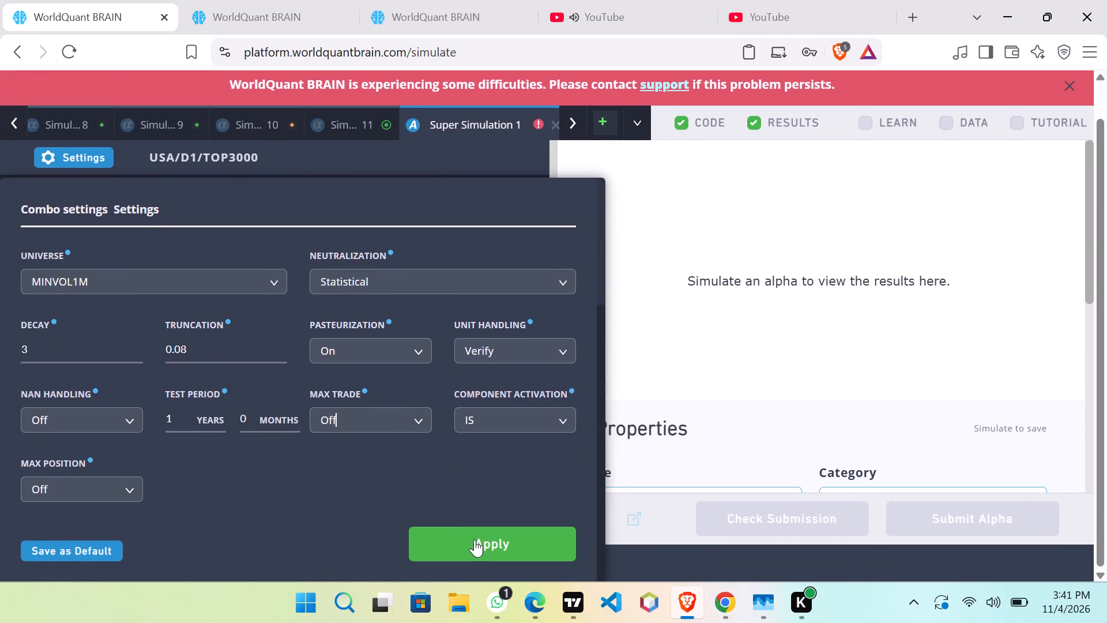
click(475, 539)
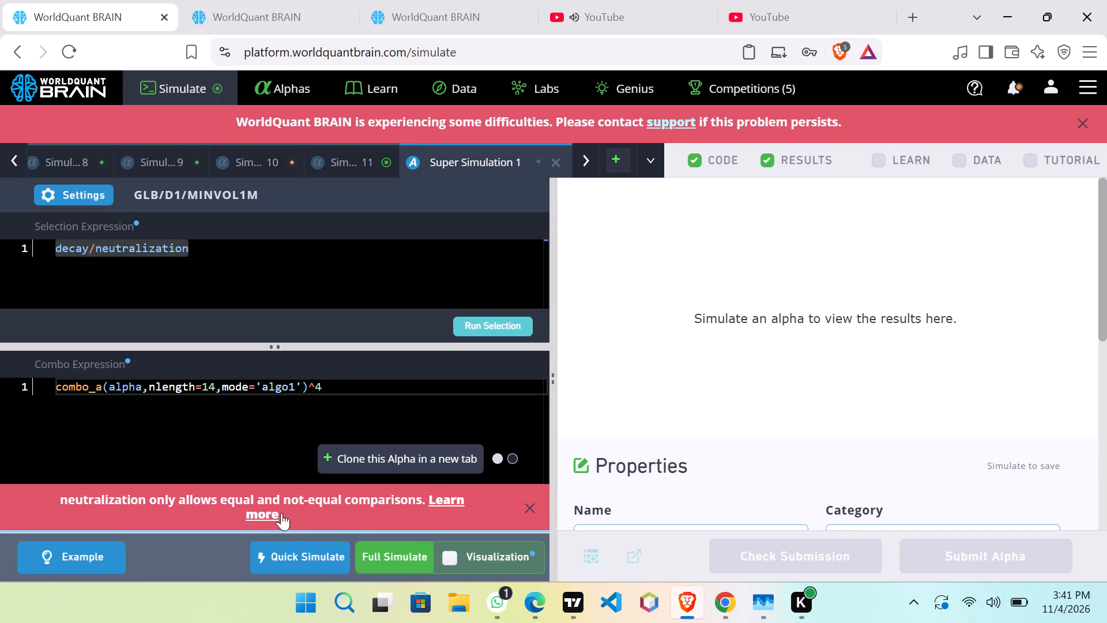
Rerun the full simulation of Super Simulation 1 with the GLB/D1/MINVOL1M settings.
click(393, 551)
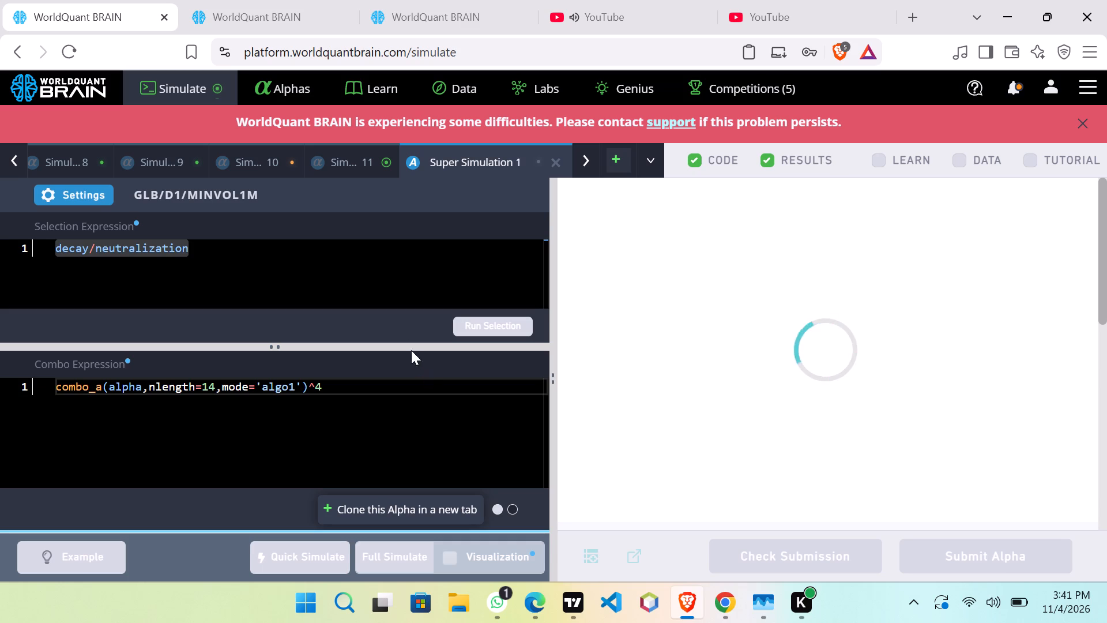
Show the test period in Simulation 11's results.
click(351, 165)
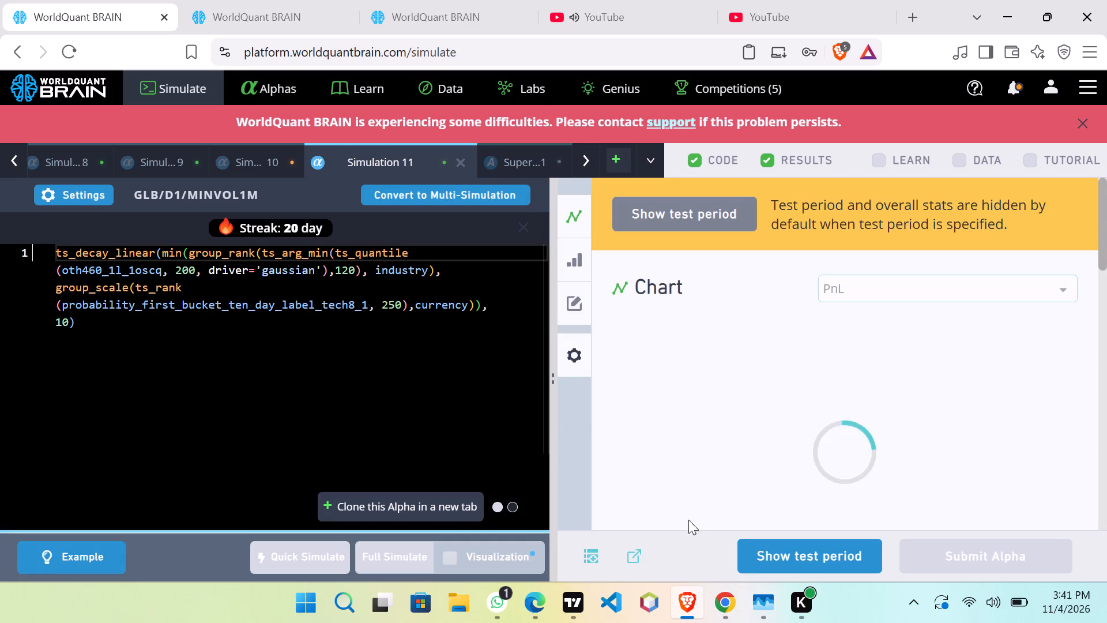
click(773, 554)
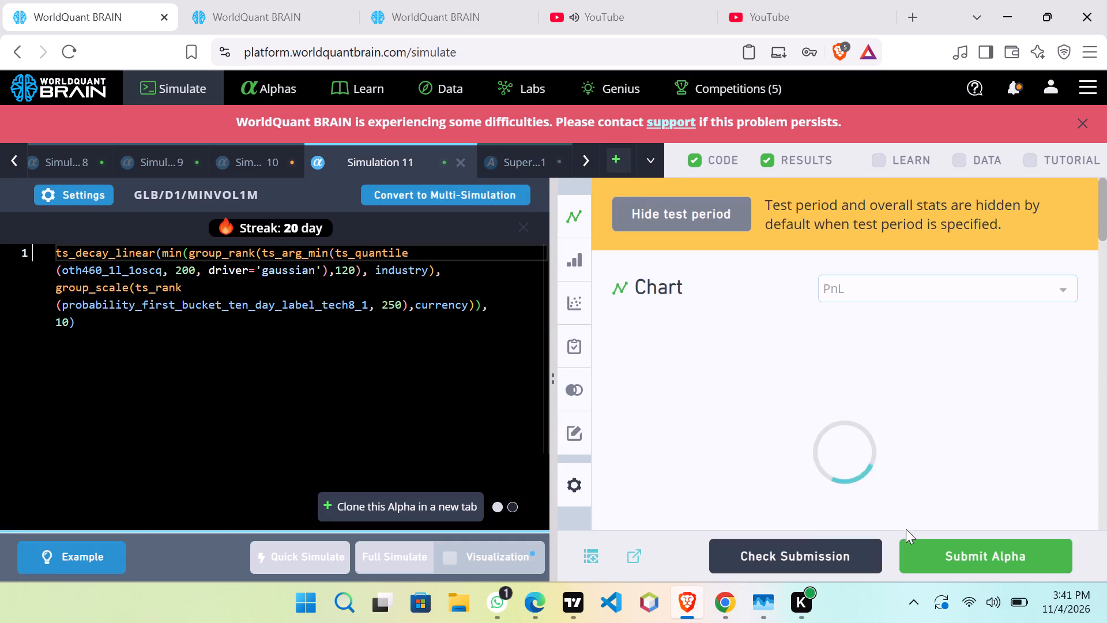
Examine Simulation 11's test-period yearly performance figures, correlation section and IS testing status.
scroll(890, 436, down, 10)
scroll(882, 425, up, 4)
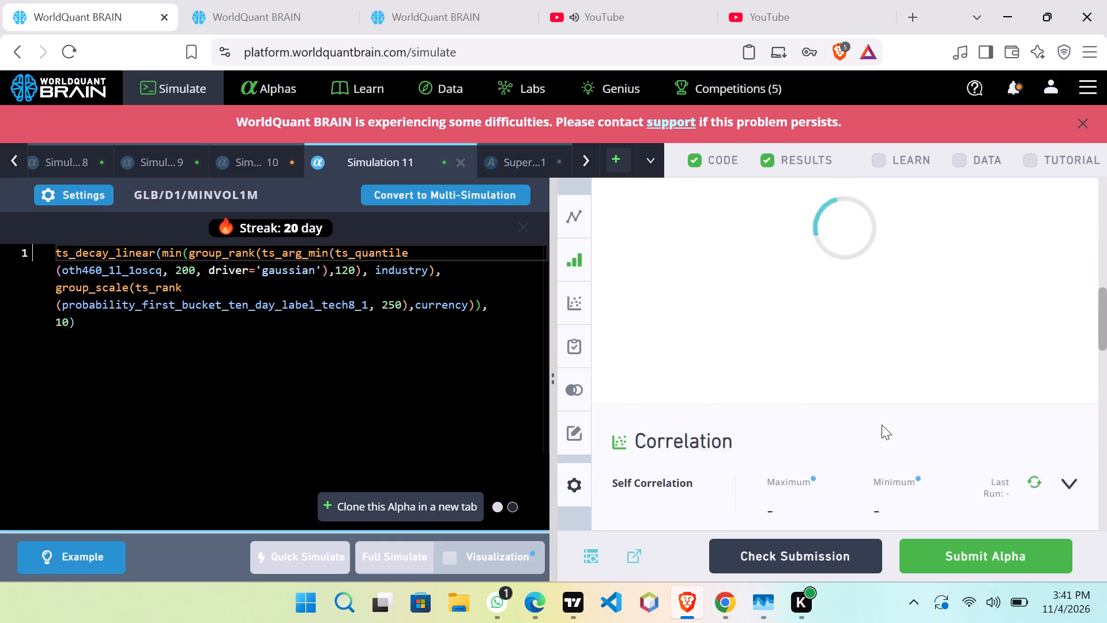
scroll(882, 425, up, 3)
scroll(878, 428, down, 3)
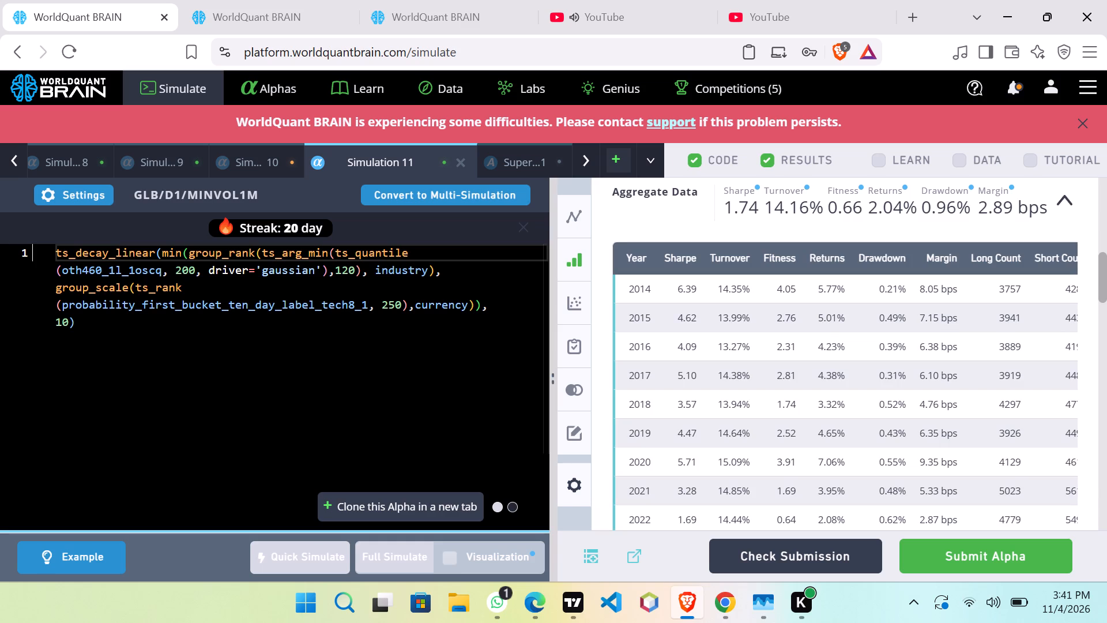
scroll(867, 368, down, 11)
scroll(872, 396, up, 1)
scroll(872, 396, down, 5)
scroll(872, 399, up, 4)
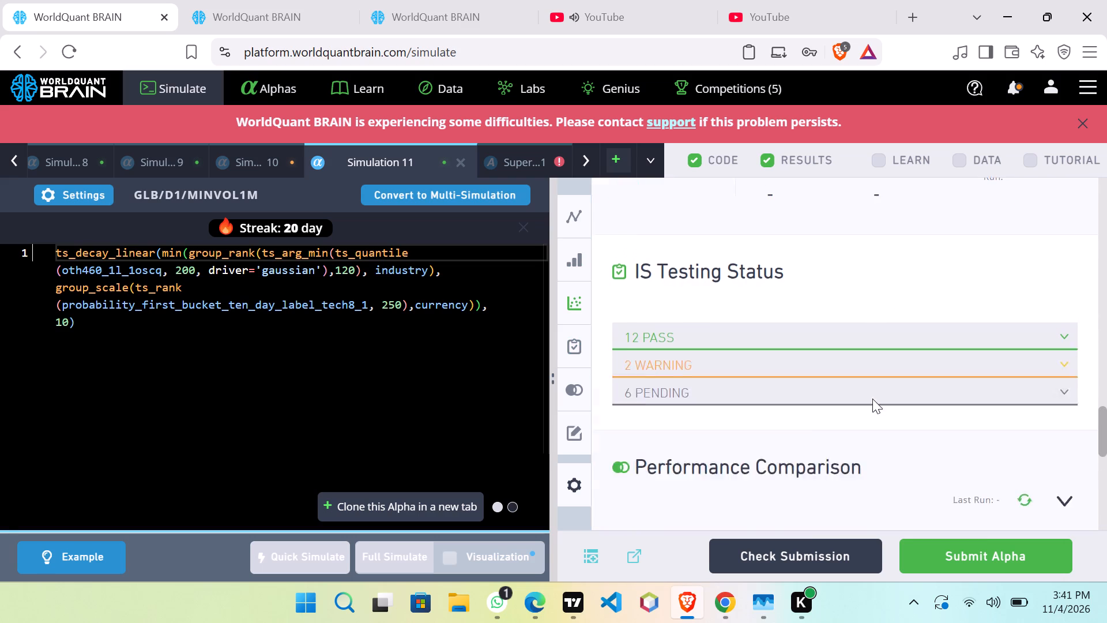
Run the Prod Correlation check on Simulation 11.
click(1037, 265)
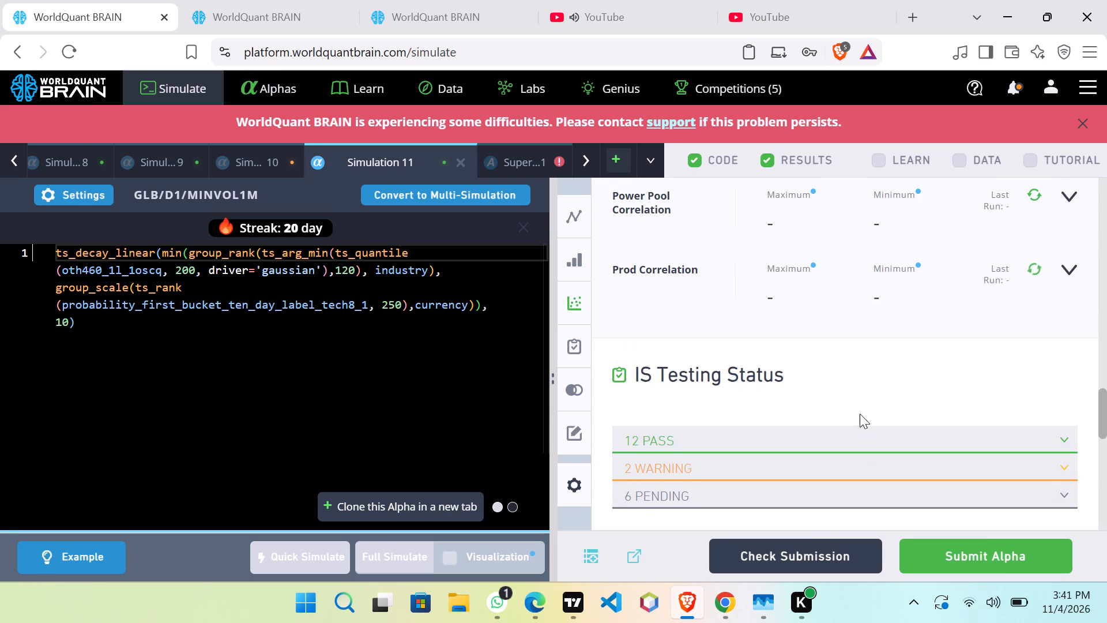
scroll(852, 407, down, 4)
scroll(852, 407, up, 5)
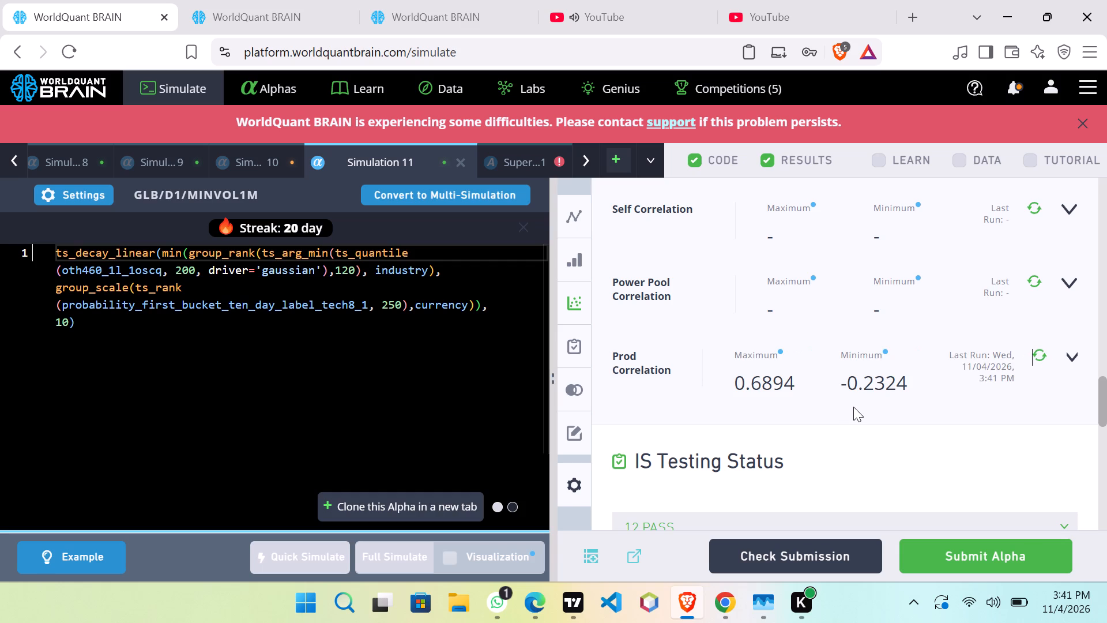
Review Simulation 11's description, PnL chart and IS summary, and submit the alpha.
scroll(853, 407, down, 10)
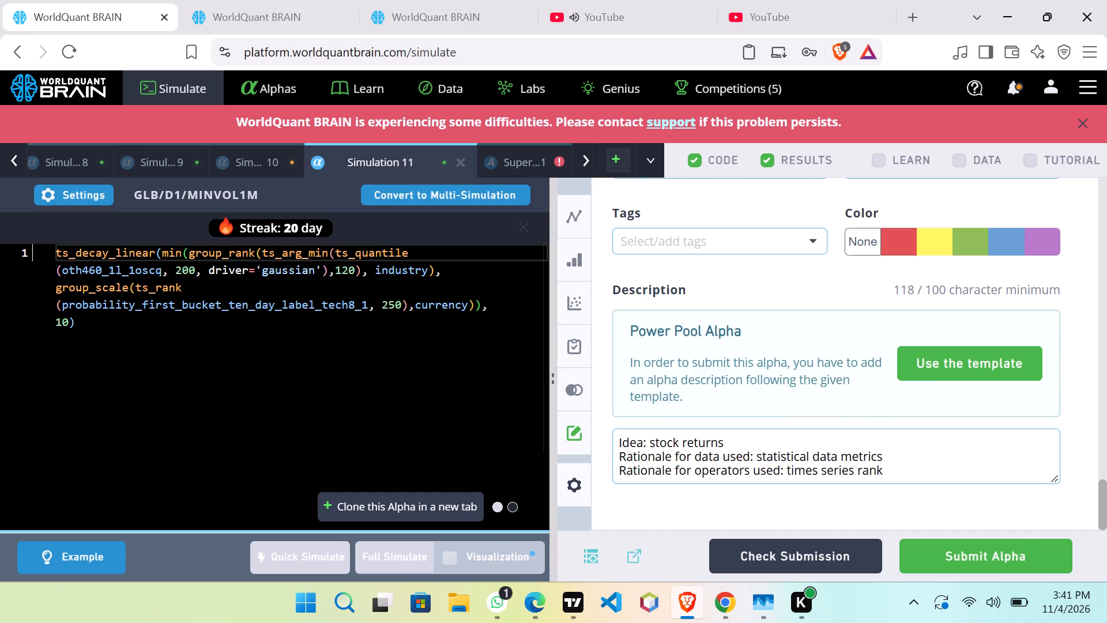
scroll(879, 408, up, 20)
scroll(879, 408, up, 2)
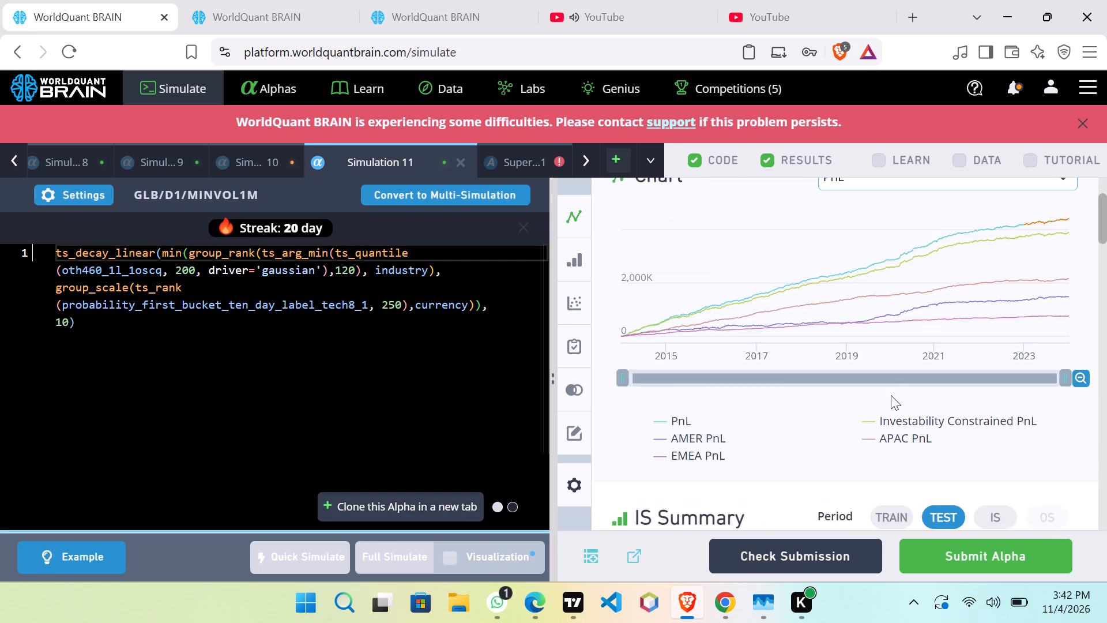
scroll(891, 395, up, 6)
scroll(891, 396, down, 5)
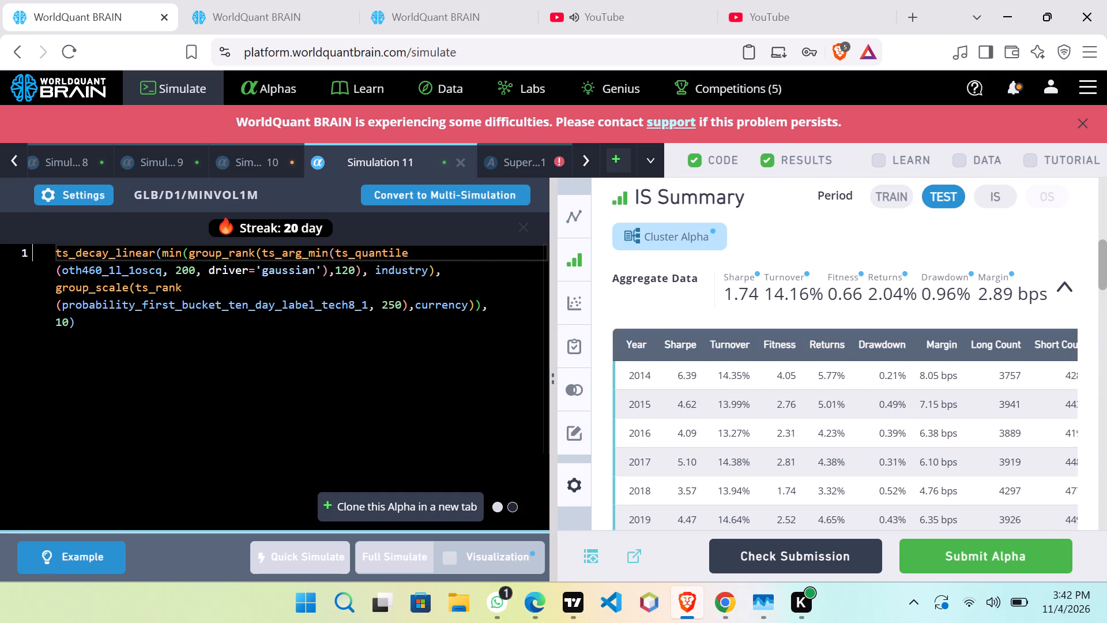
scroll(863, 341, down, 12)
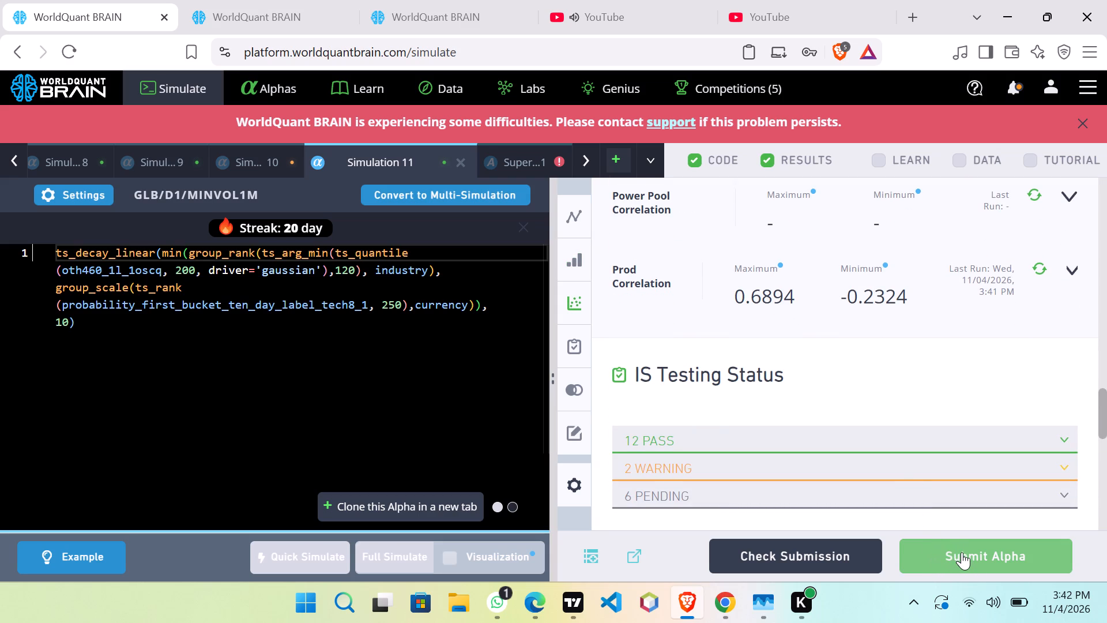
click(962, 552)
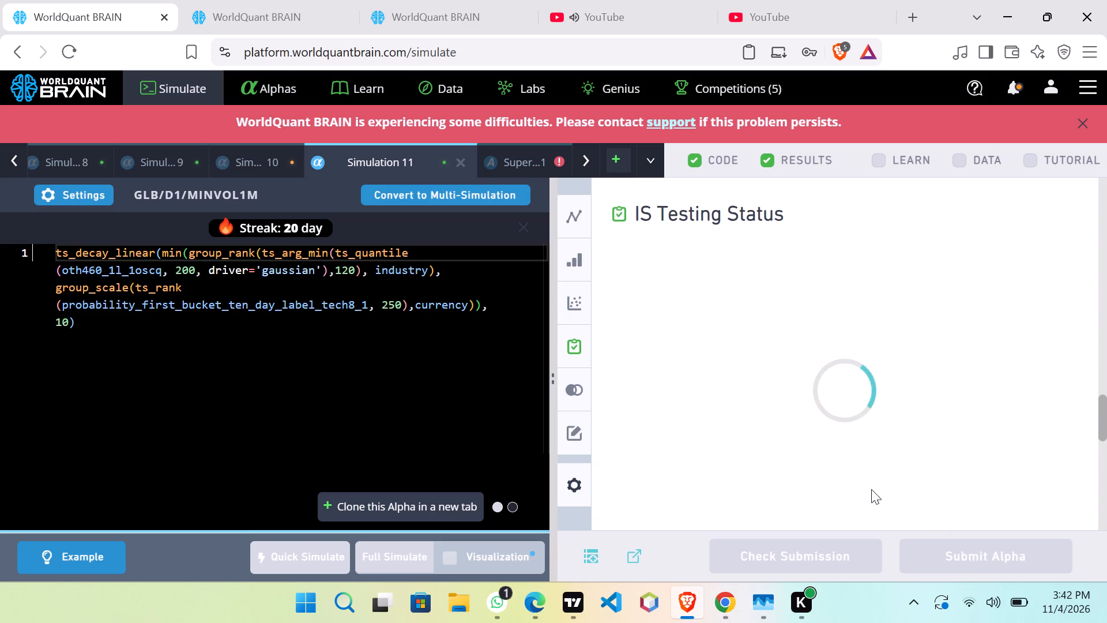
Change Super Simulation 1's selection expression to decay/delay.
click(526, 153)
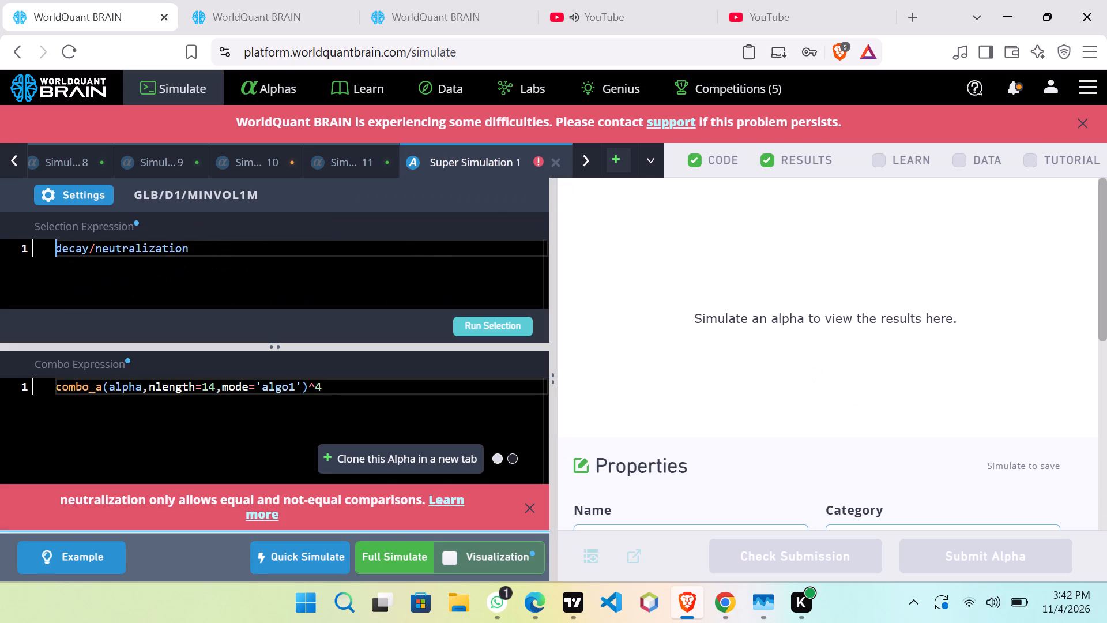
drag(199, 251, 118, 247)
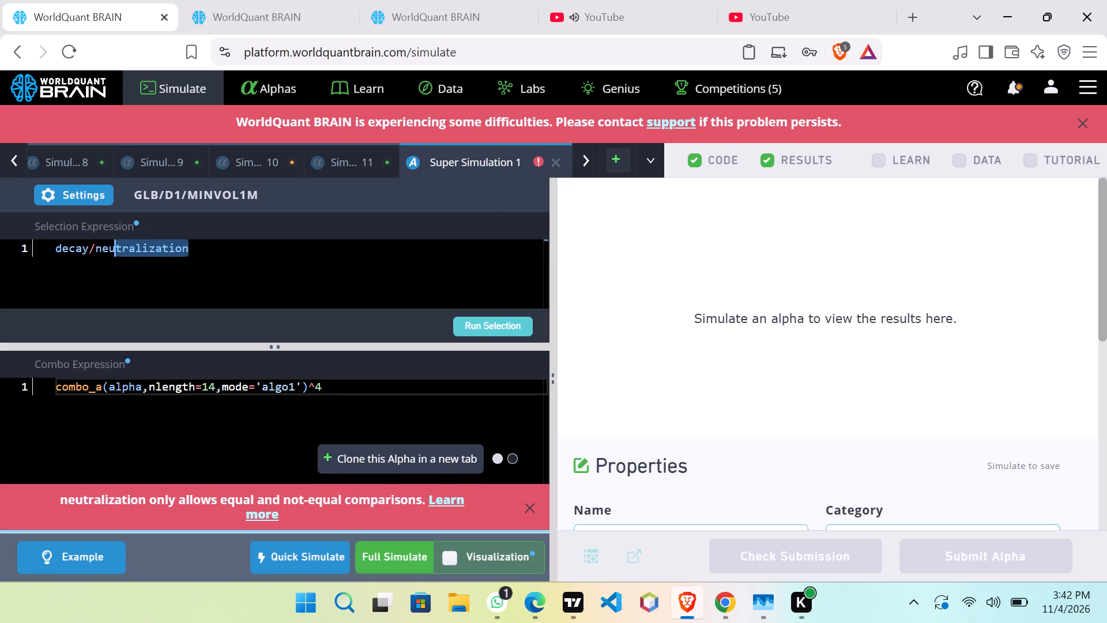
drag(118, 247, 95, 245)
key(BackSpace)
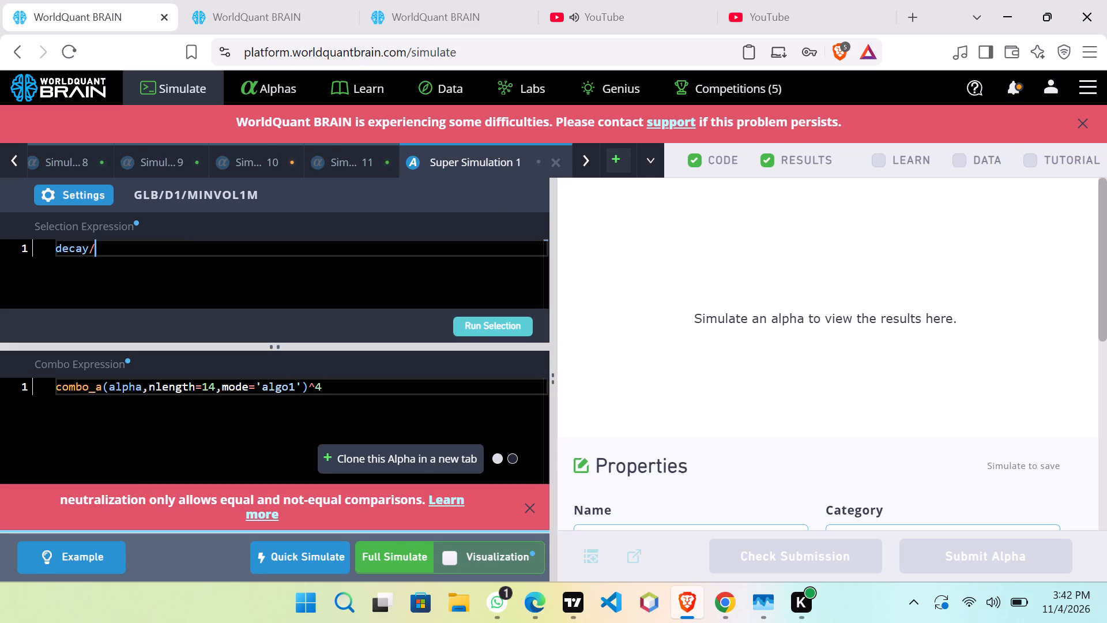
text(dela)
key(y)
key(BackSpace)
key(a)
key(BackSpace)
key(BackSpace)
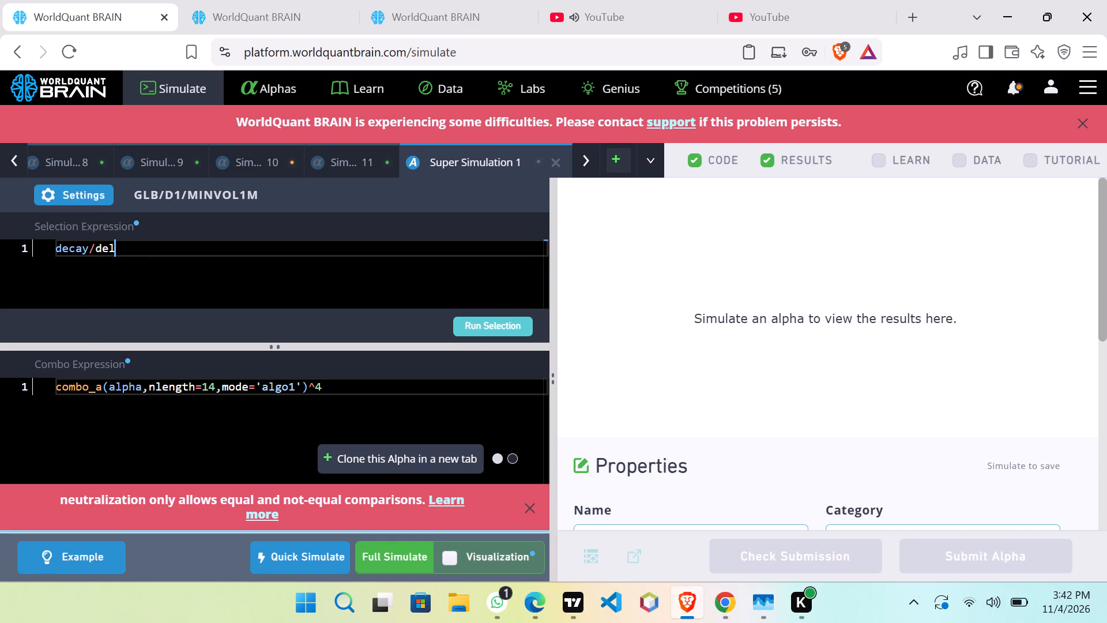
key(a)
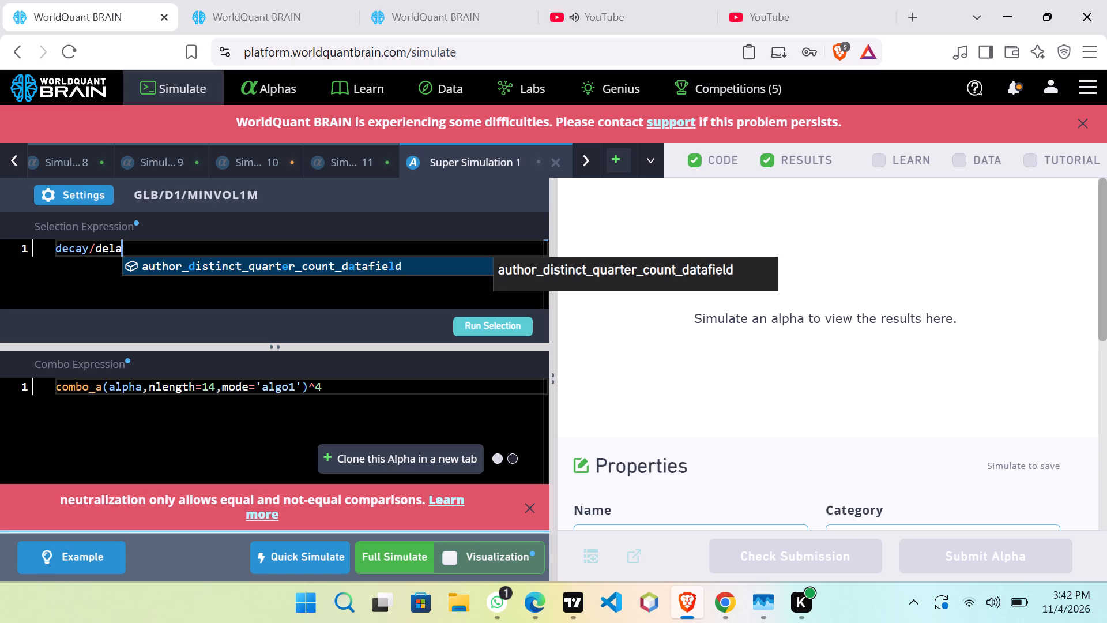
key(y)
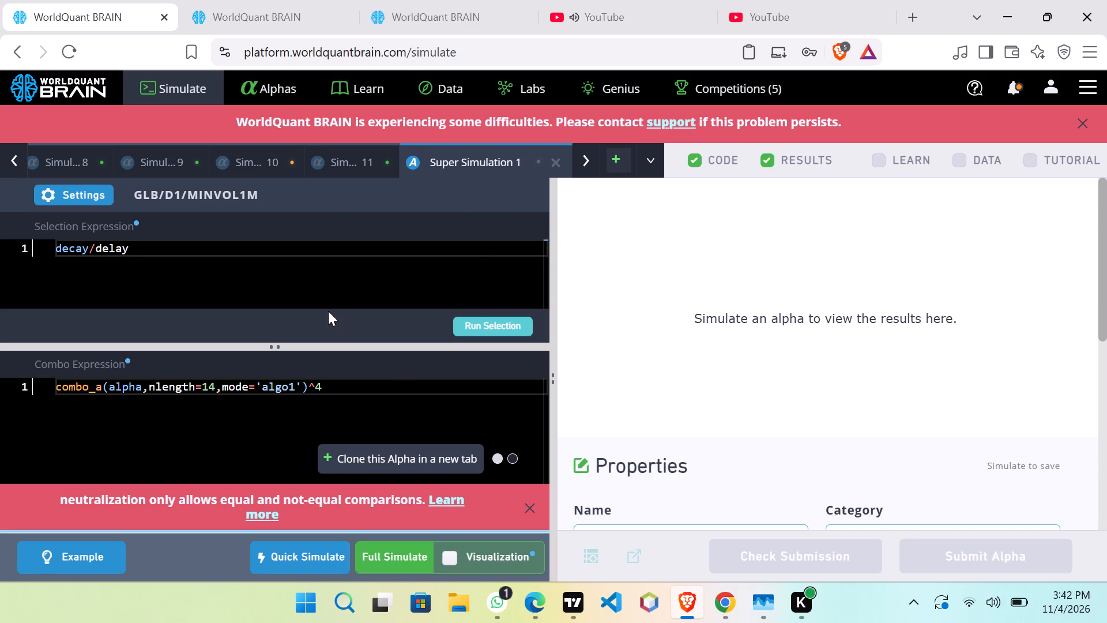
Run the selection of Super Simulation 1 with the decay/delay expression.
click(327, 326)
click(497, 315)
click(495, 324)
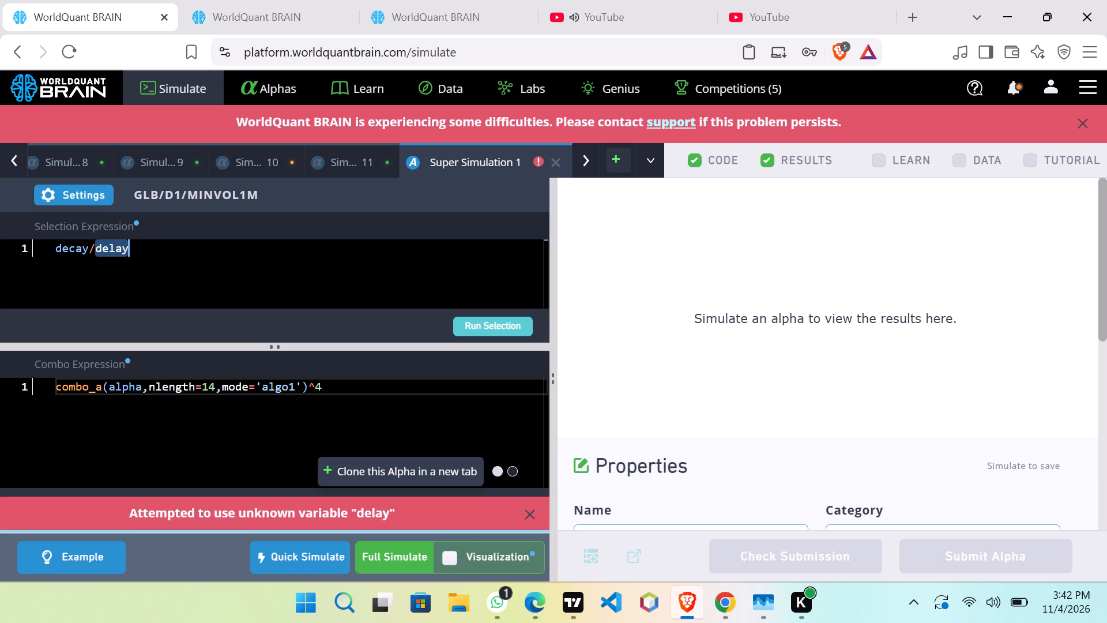
Remove delay from Super Simulation 1's selection expression, leaving decay/ ready for another divisor.
key(BackSpace)
key(BackSpace)
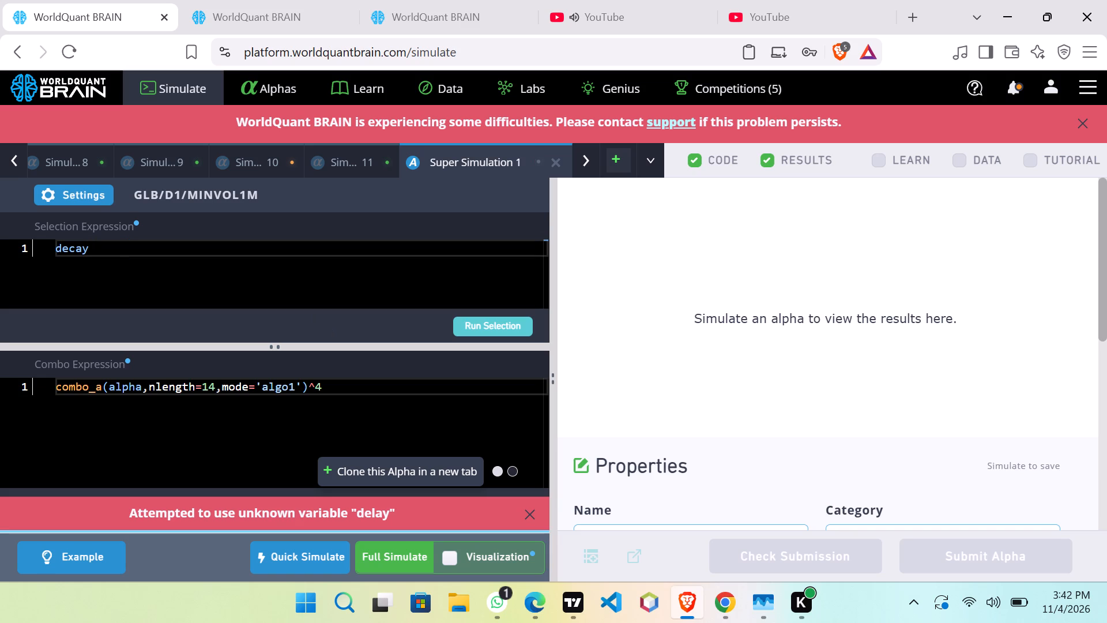
key(slash)
Review the expressions and all simulation settings of the submitted GLB super alpha created 11/03/2026, and close its details.
click(292, 17)
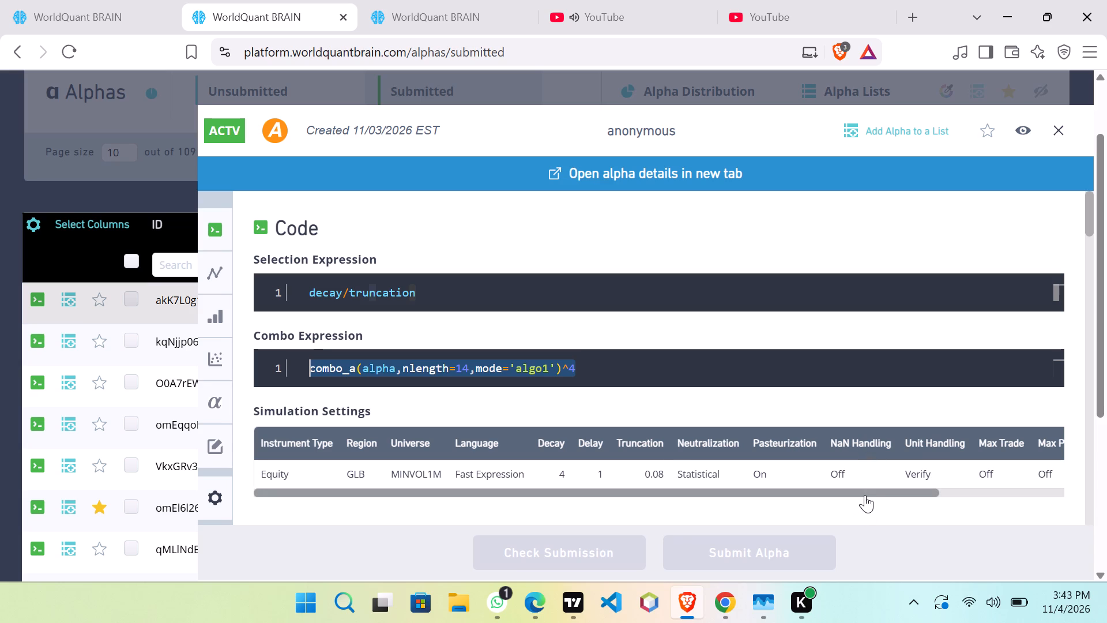
drag(865, 495, 932, 497)
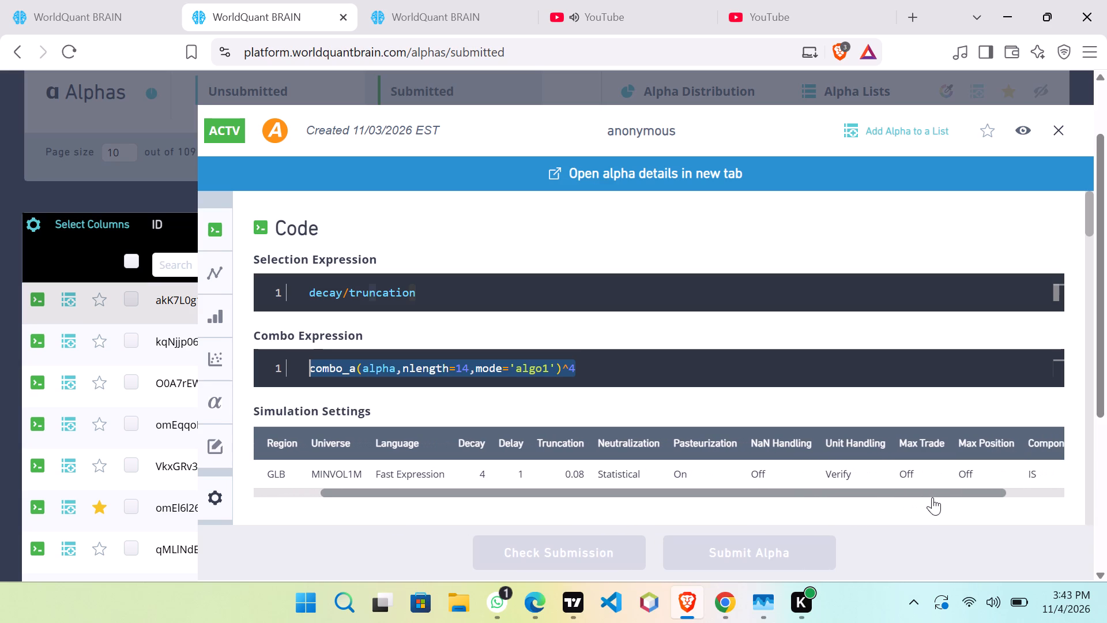
drag(932, 497, 1003, 497)
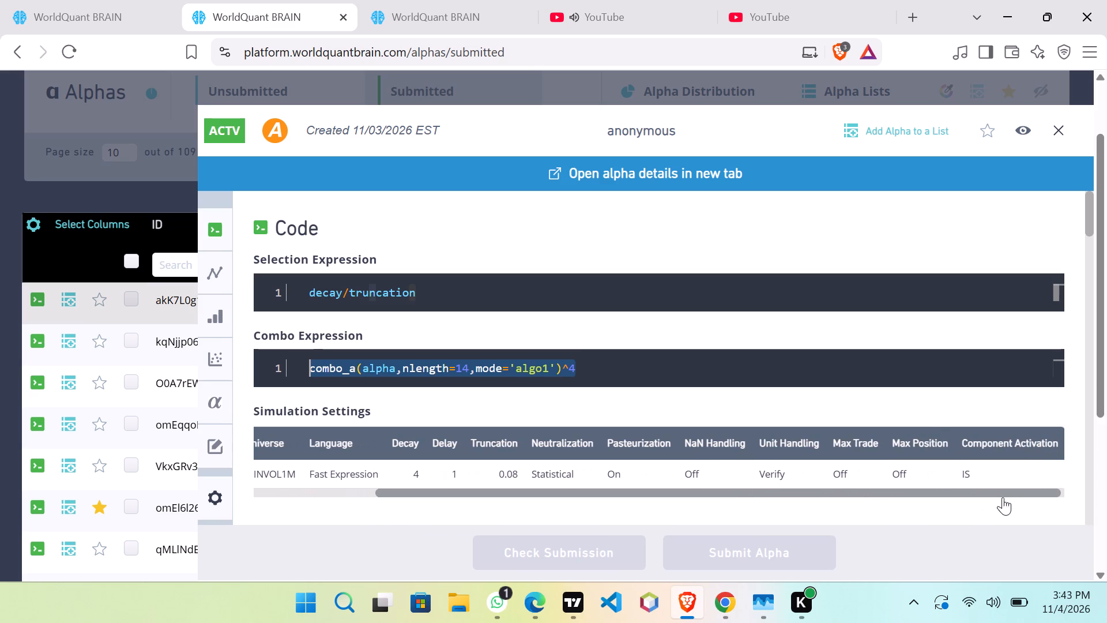
drag(1003, 497, 1030, 497)
drag(1030, 497, 780, 477)
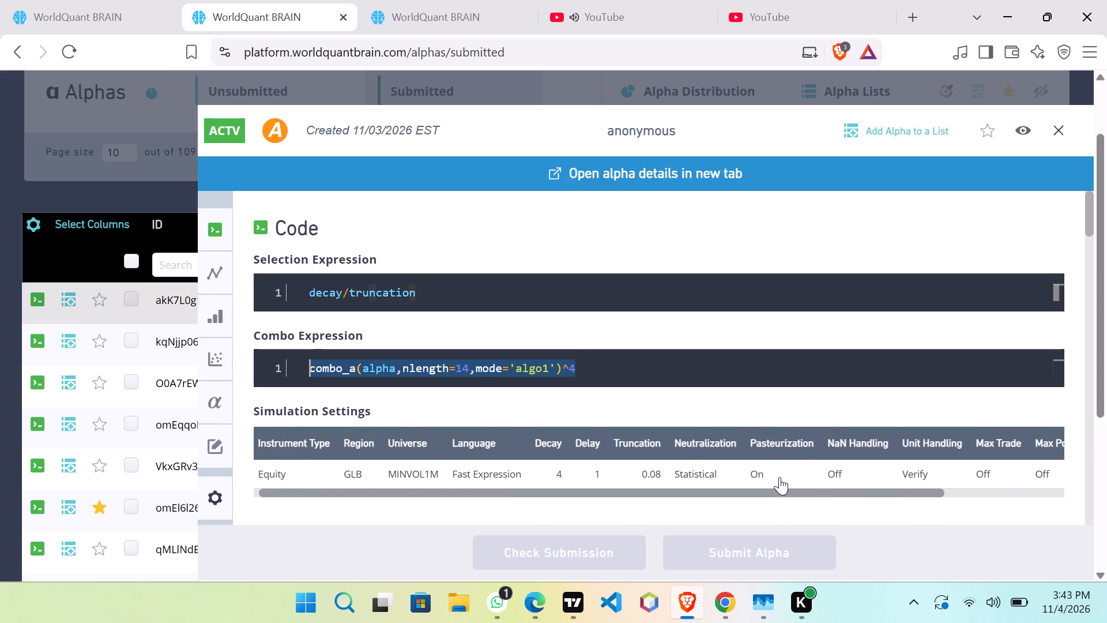
drag(780, 477, 778, 461)
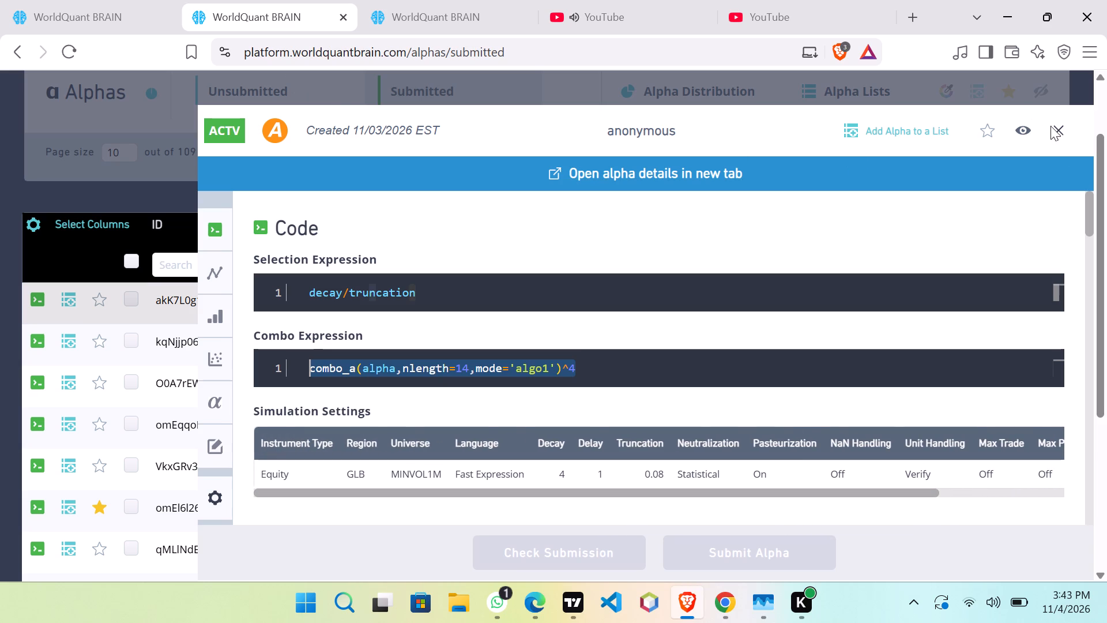
click(1063, 134)
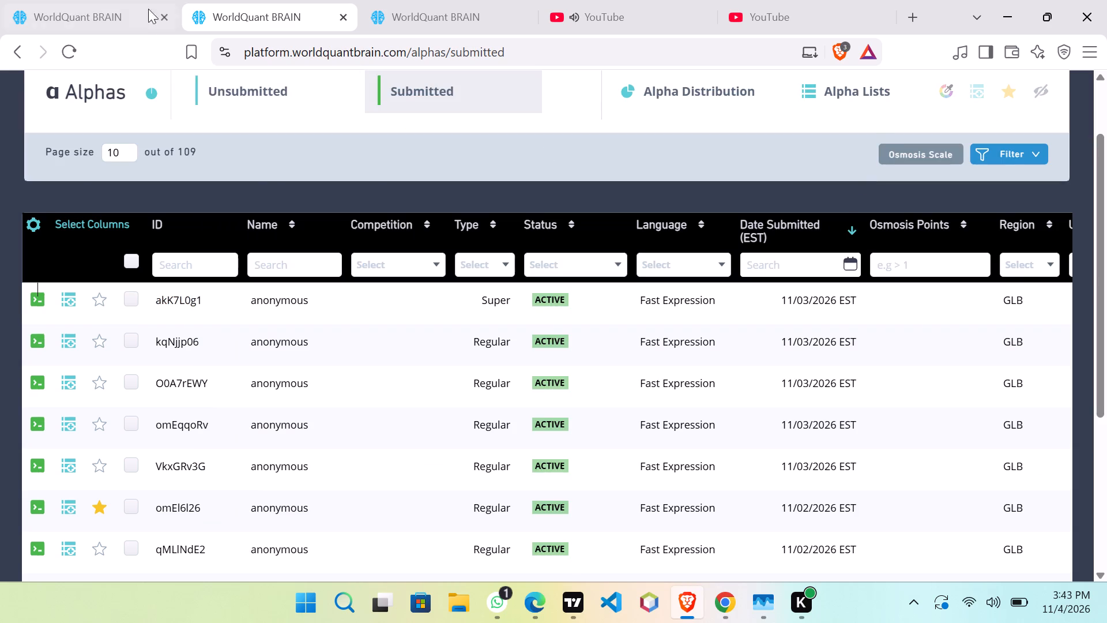
Complete Super Simulation 1's selection expression as decay/prod_correlation.
click(88, 3)
key(p)
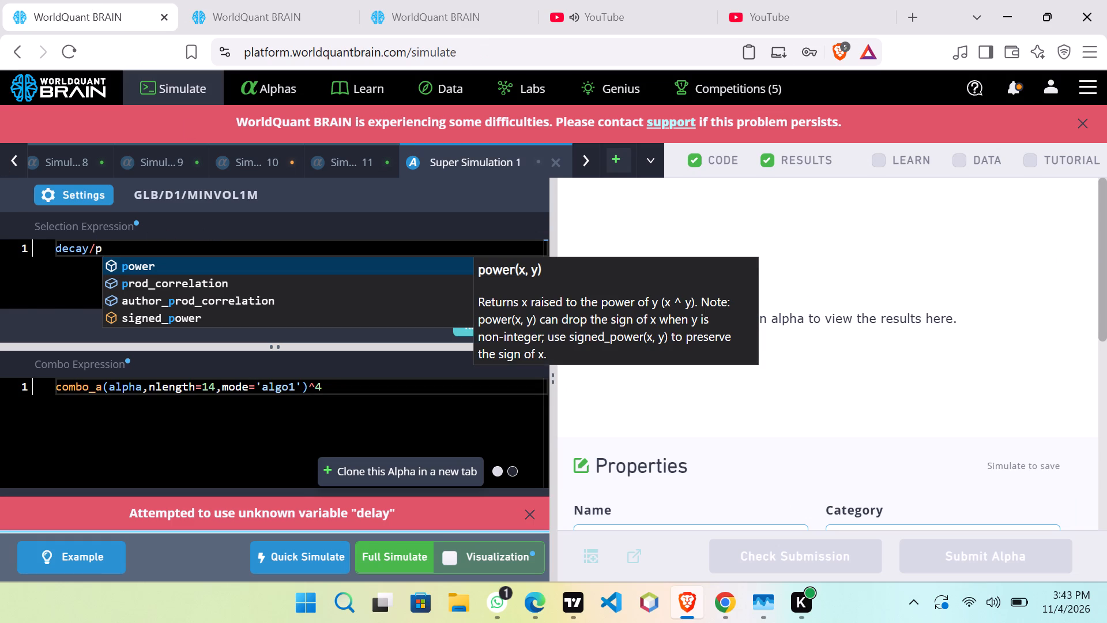
click(145, 282)
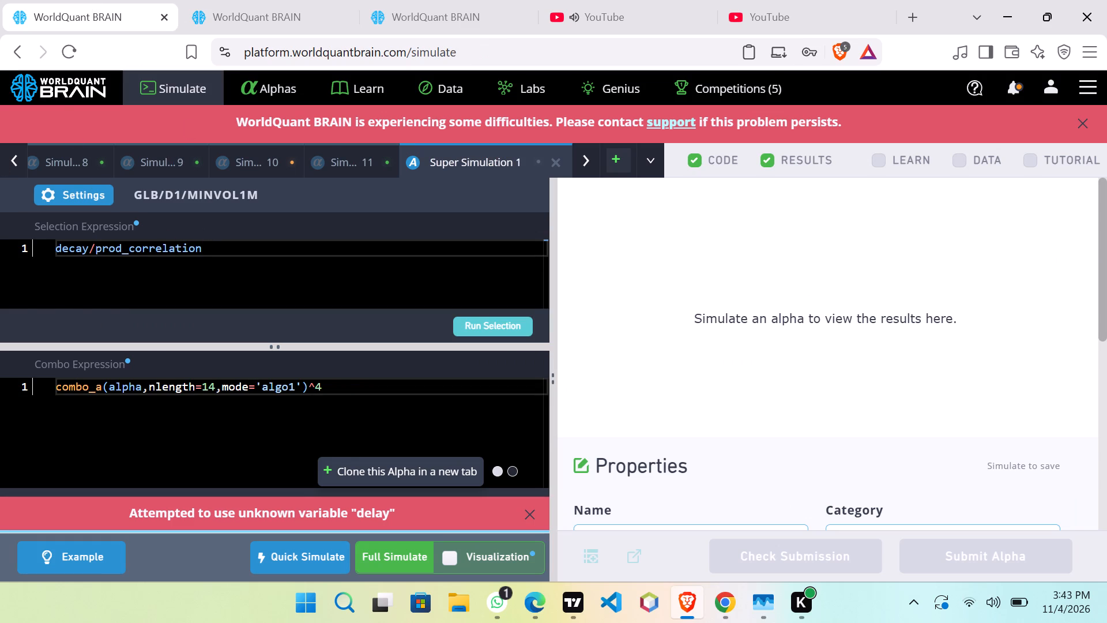
Run the full simulation of Super Simulation 1 with the decay/prod_correlation selection.
click(390, 553)
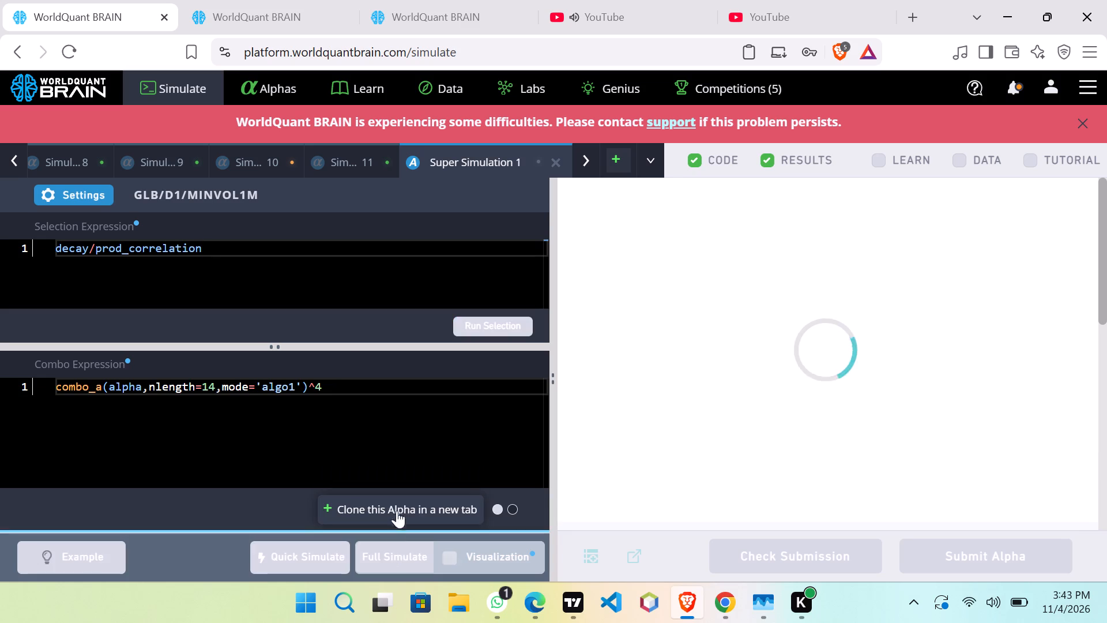
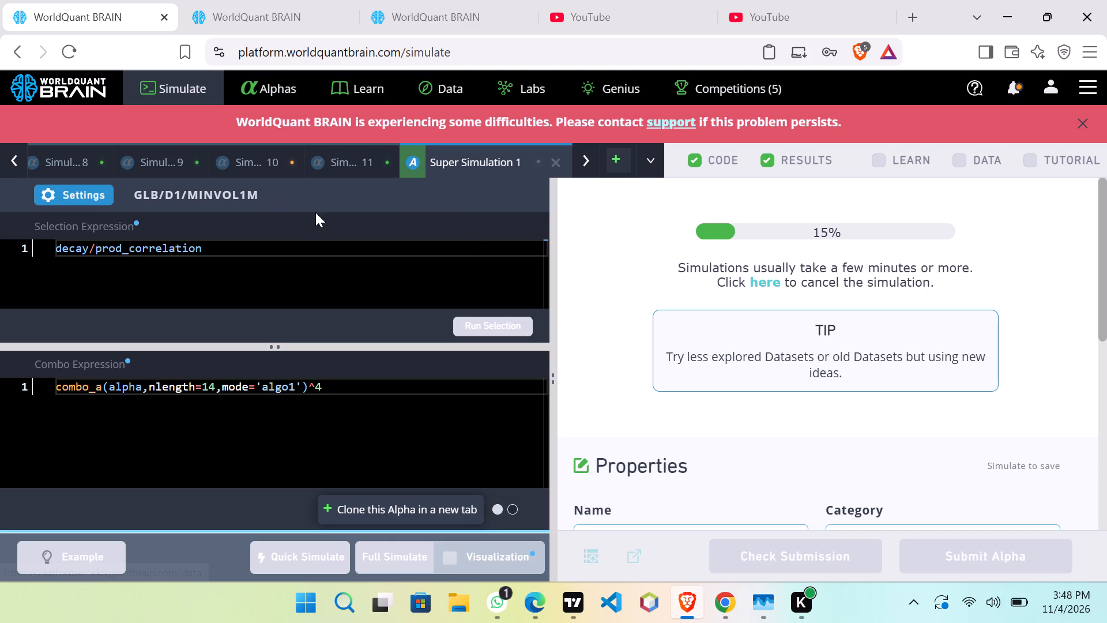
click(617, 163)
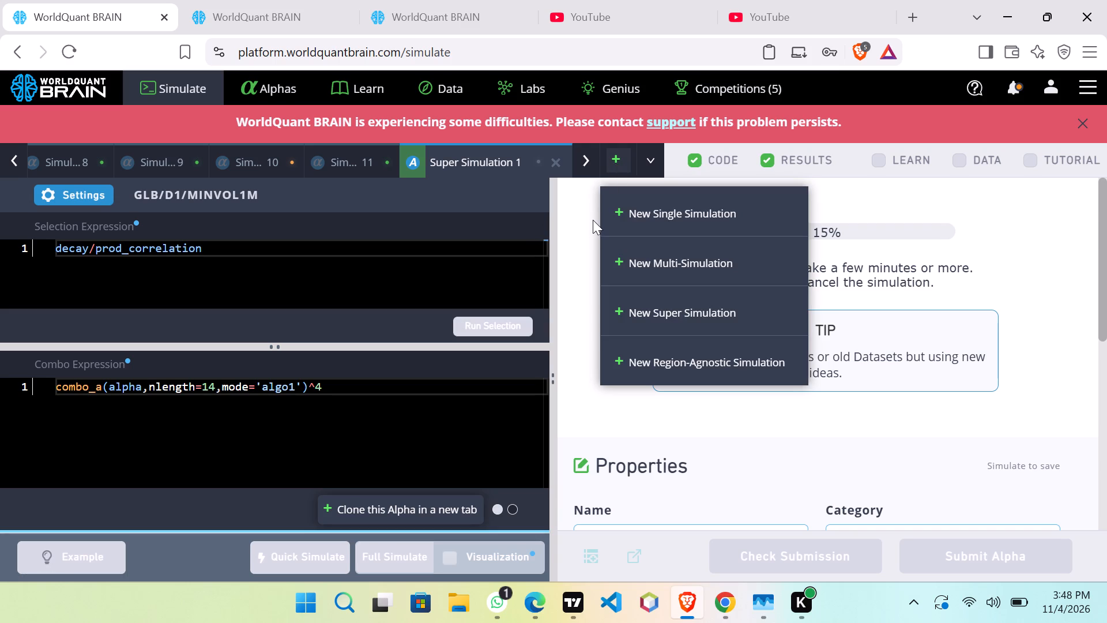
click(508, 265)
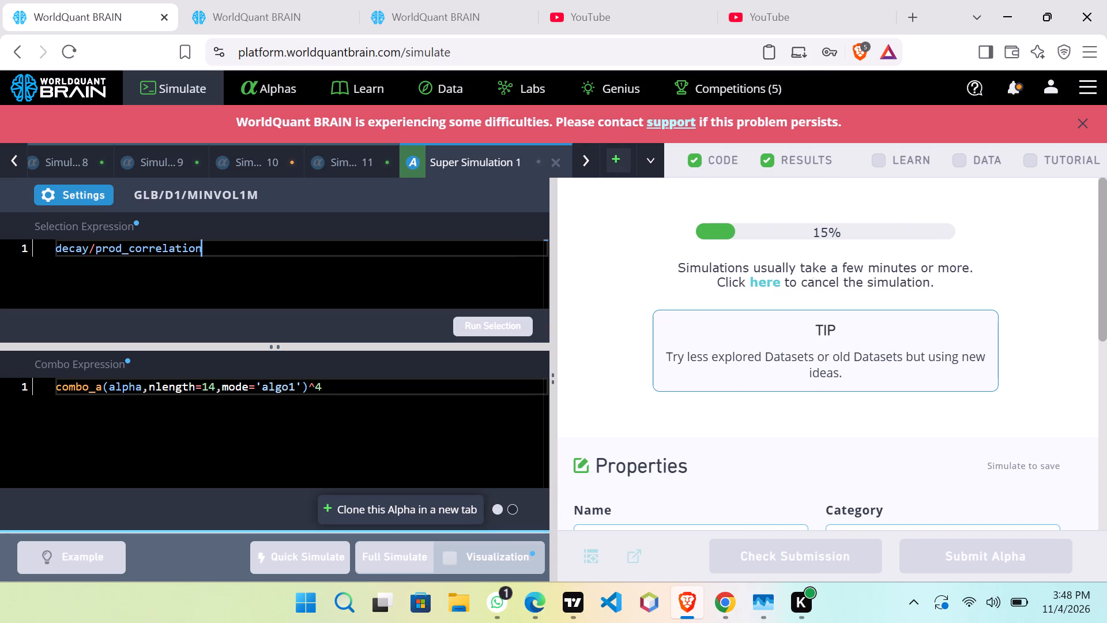
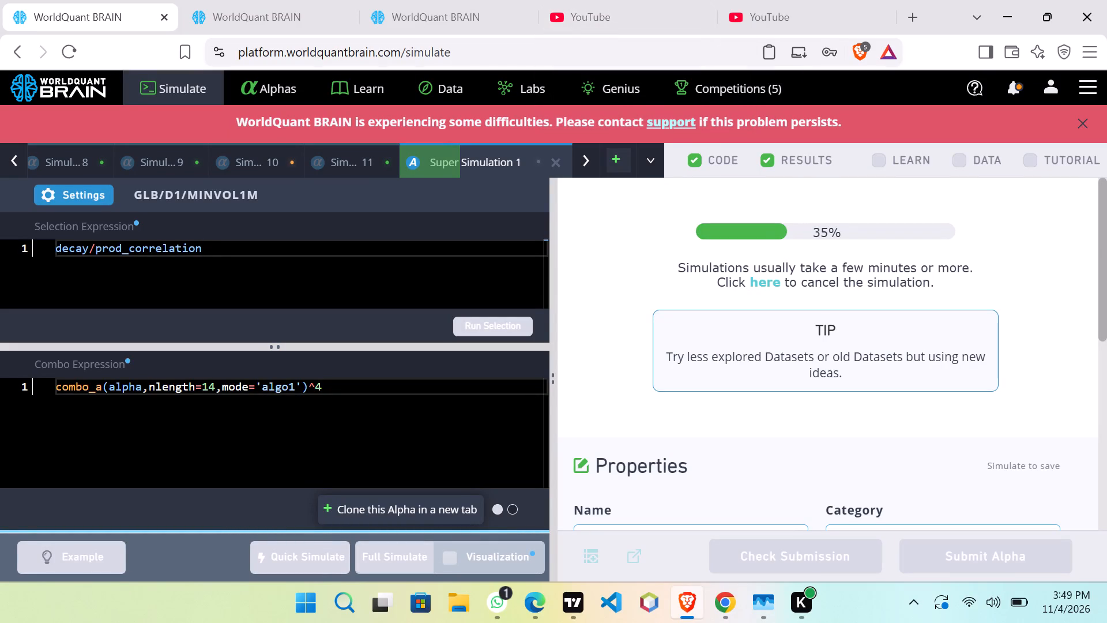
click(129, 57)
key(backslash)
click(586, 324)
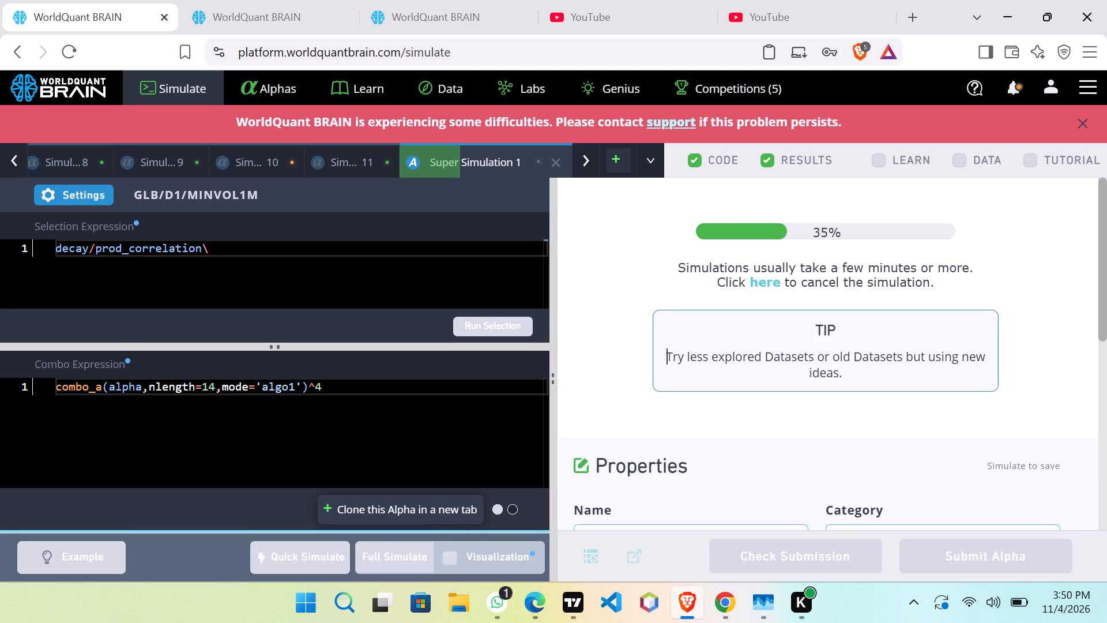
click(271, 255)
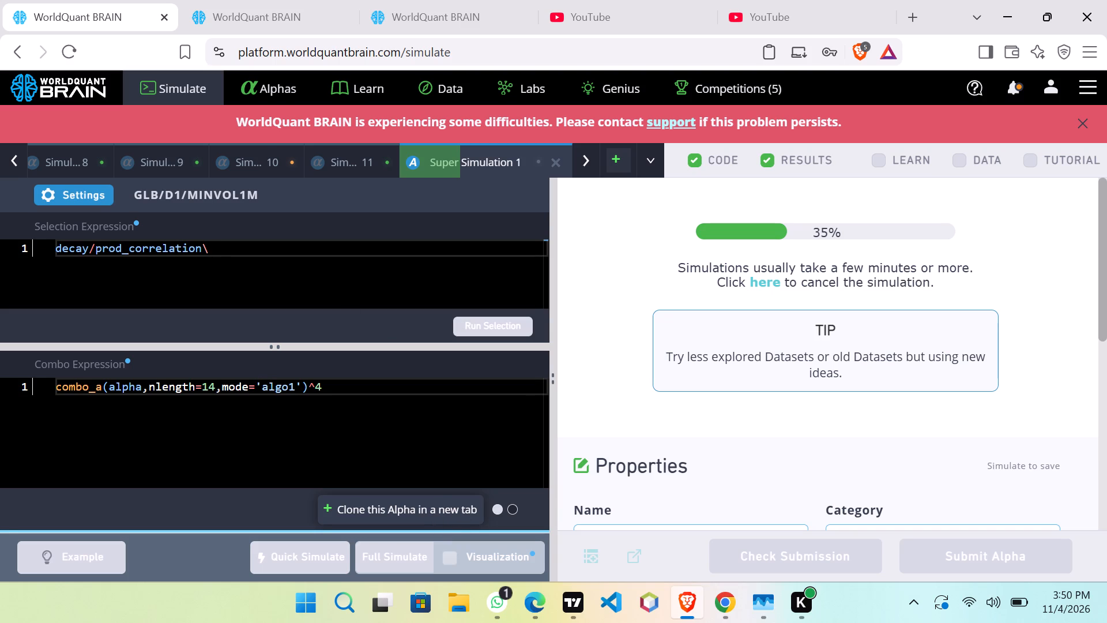
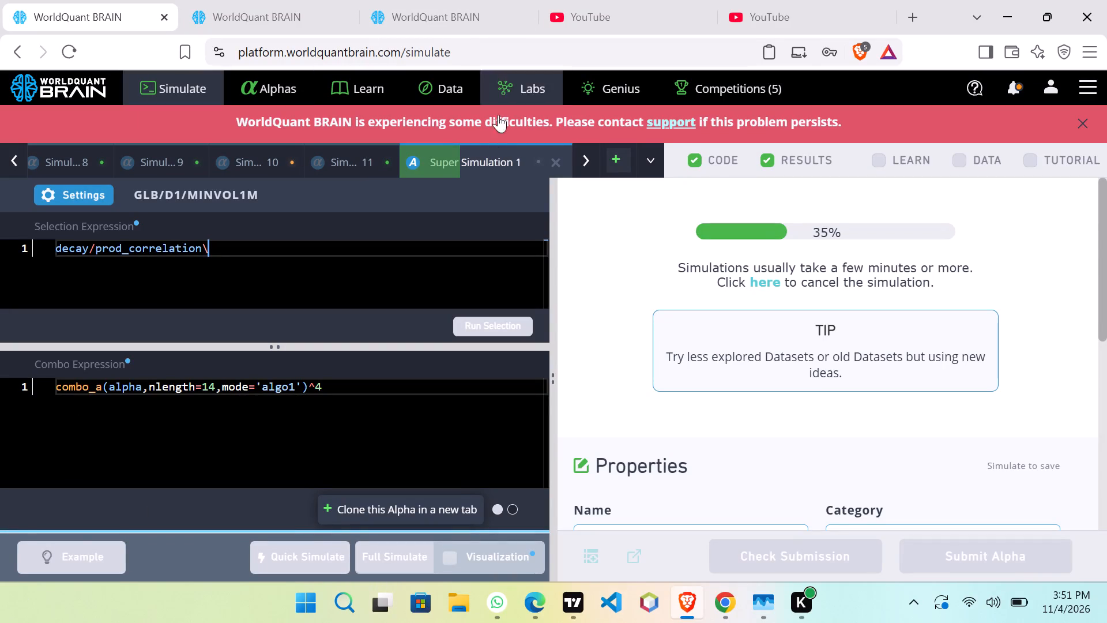
Clone the Super Simulation 1 alpha into a new simulation.
drag(471, 155, 479, 158)
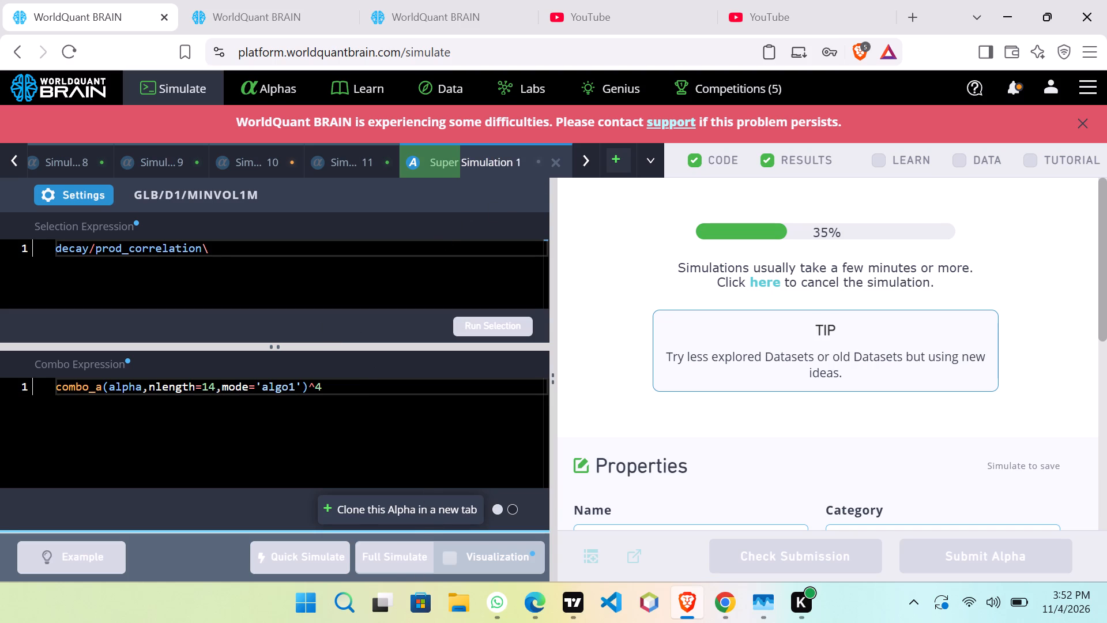
click(417, 513)
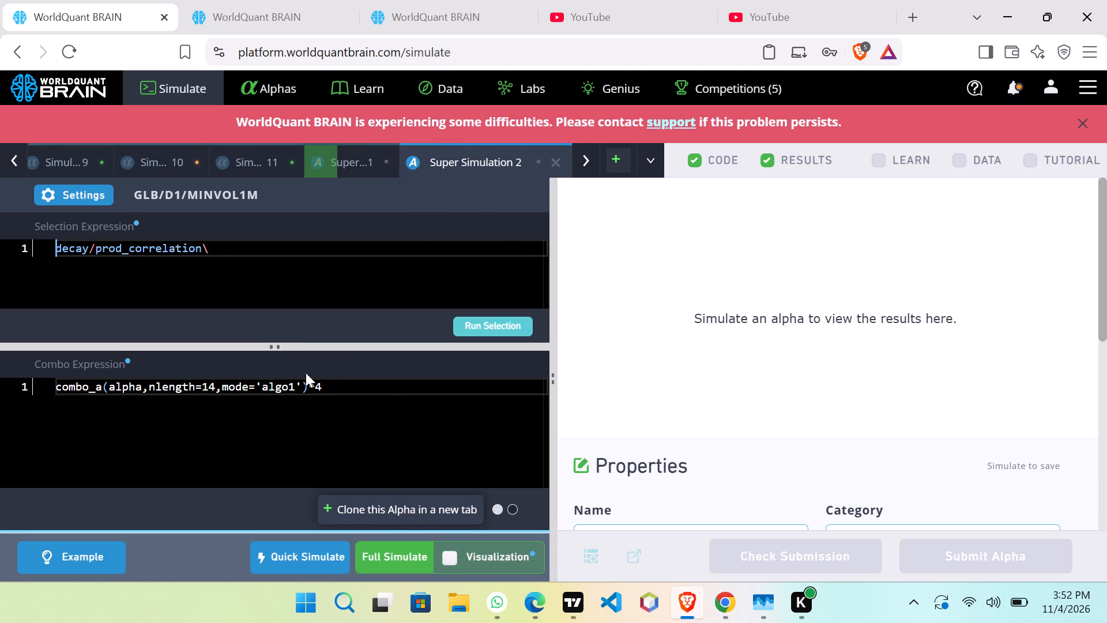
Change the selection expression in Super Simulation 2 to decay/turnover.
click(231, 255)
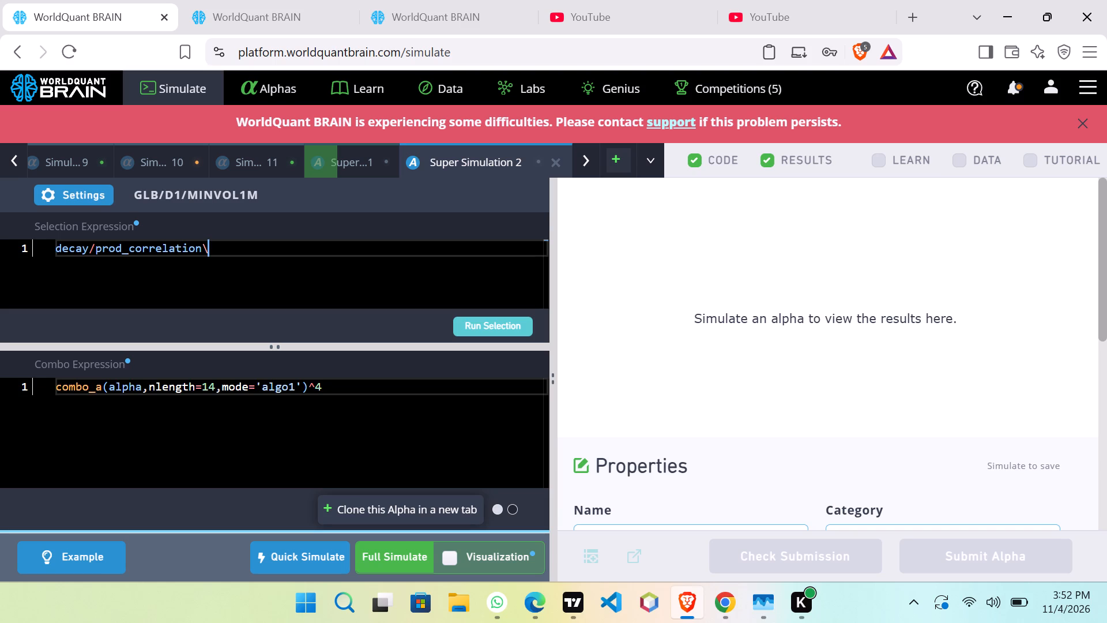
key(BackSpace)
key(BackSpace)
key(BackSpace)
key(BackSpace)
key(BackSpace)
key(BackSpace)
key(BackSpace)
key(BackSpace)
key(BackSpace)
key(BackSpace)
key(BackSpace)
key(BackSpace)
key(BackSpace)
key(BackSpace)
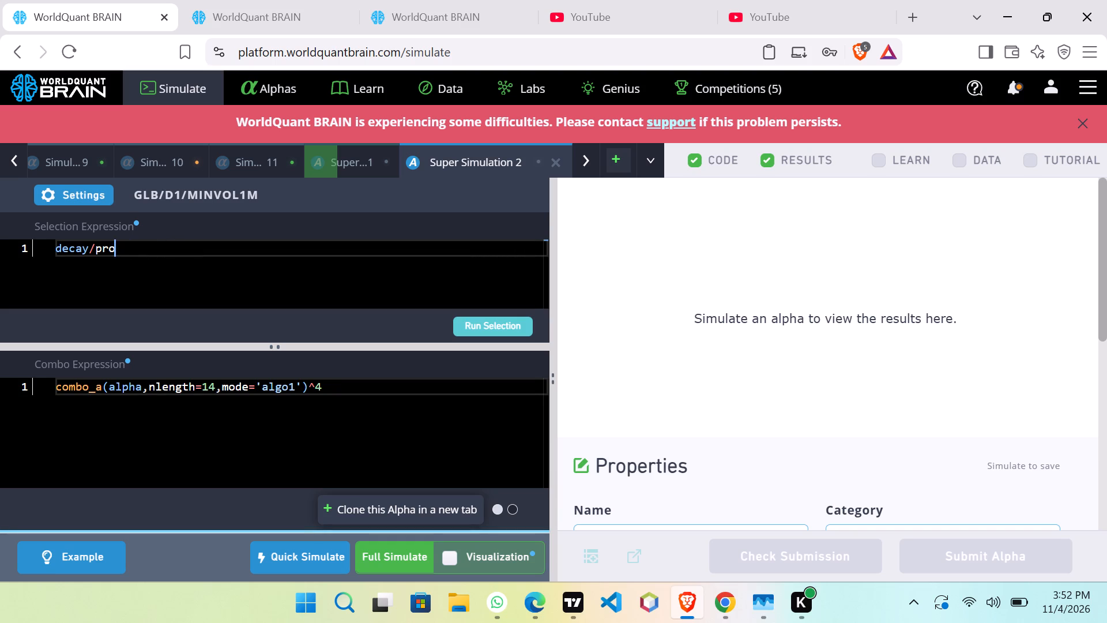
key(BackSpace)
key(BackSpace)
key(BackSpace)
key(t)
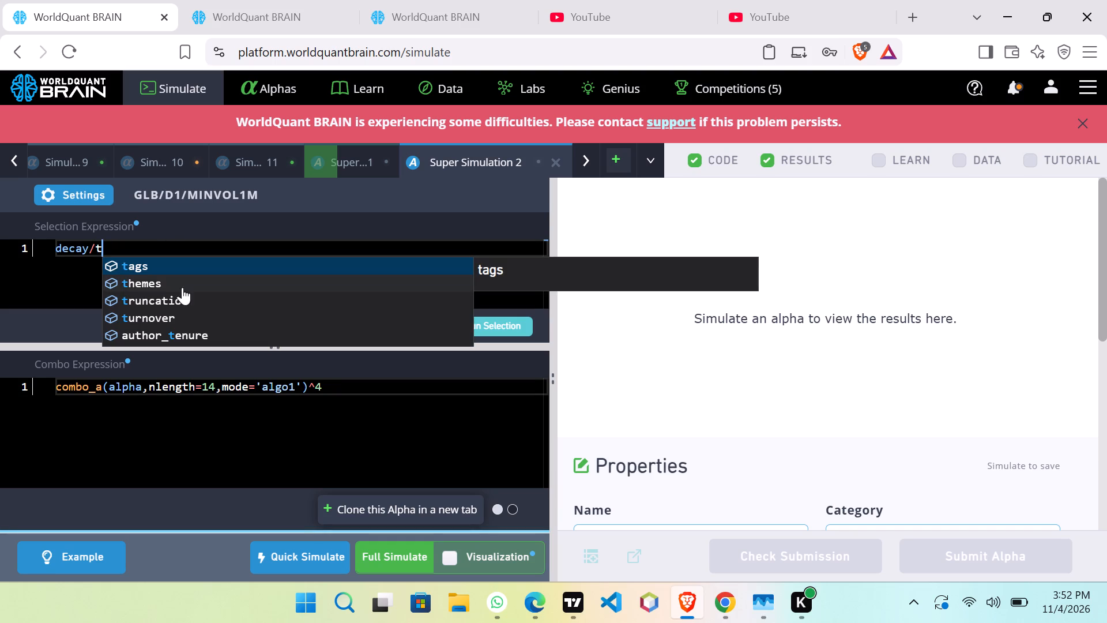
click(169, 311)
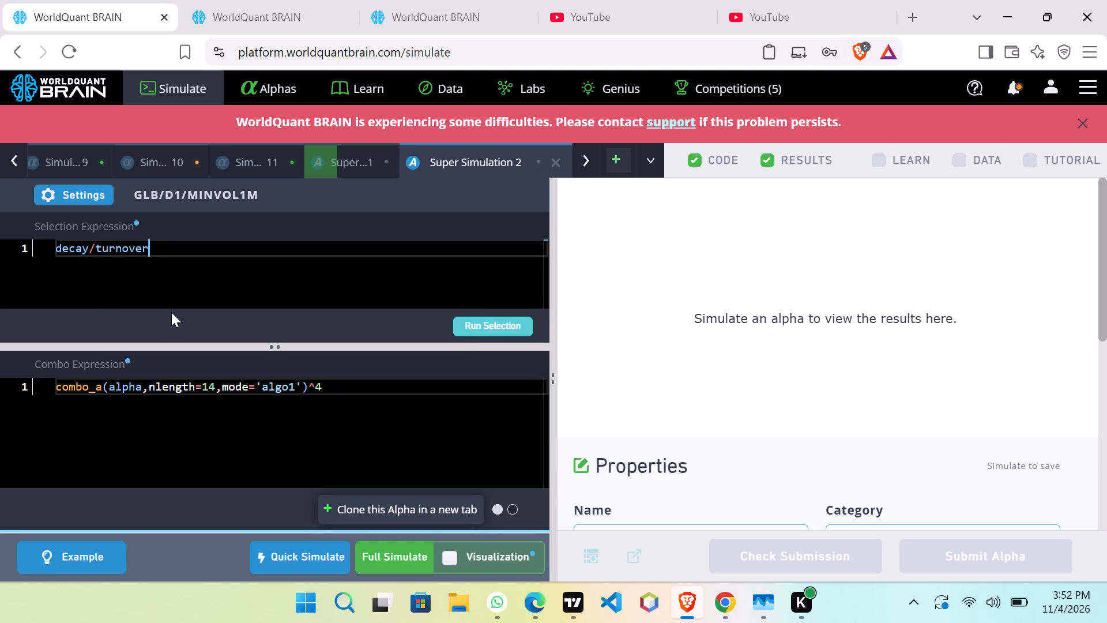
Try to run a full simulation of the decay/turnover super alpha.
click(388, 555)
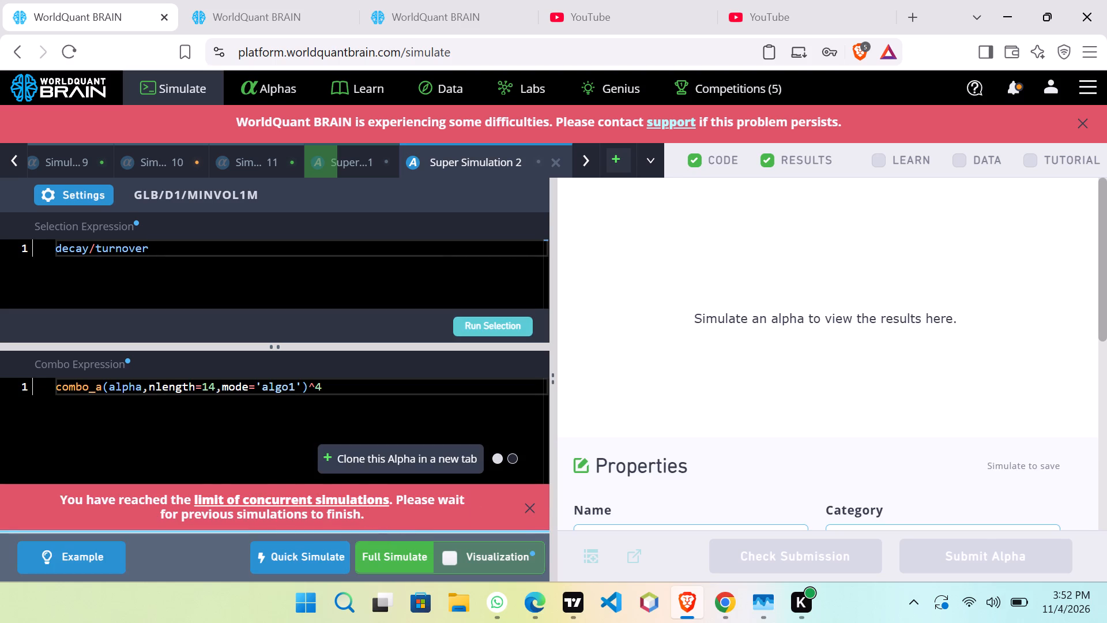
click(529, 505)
Check Super Simulation 1, then set the selection expression in Super Simulation 2 to decay/prod_correlation.
click(340, 145)
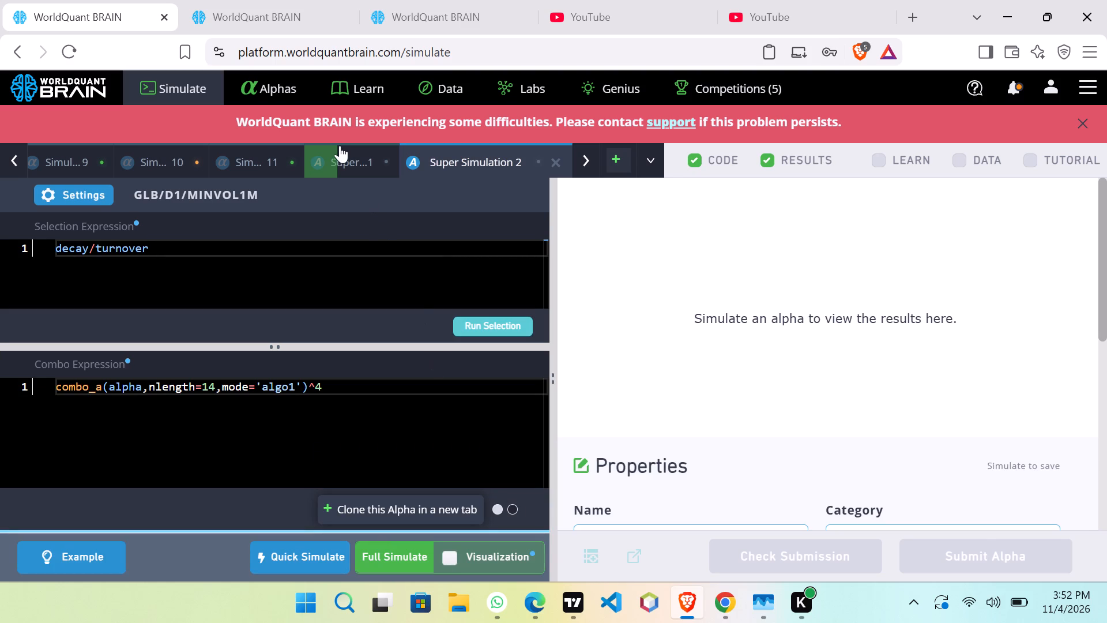
click(499, 166)
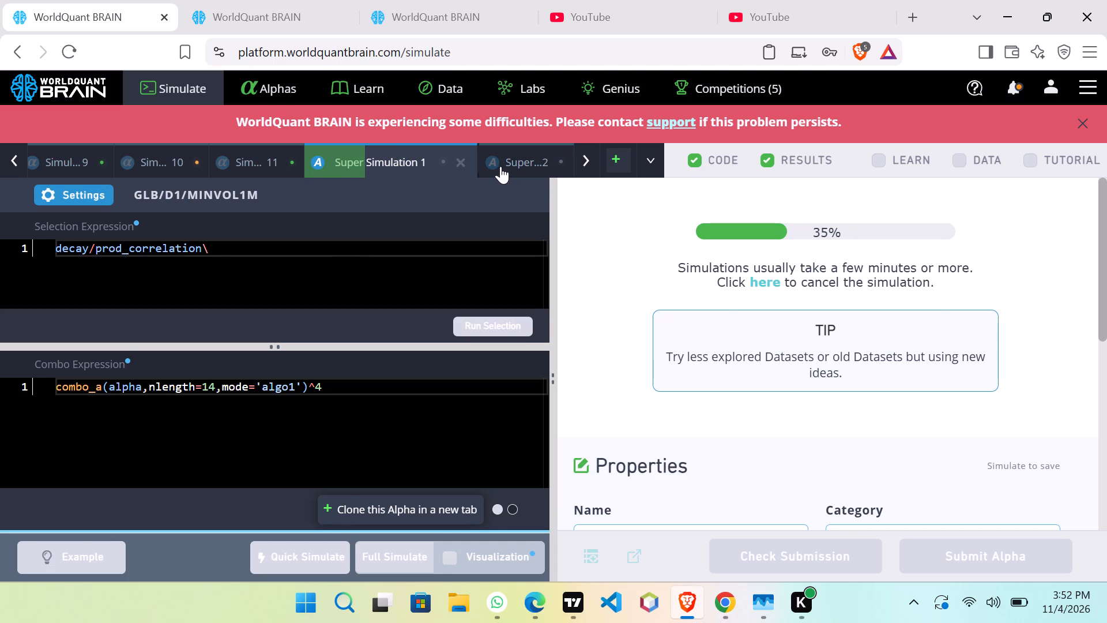
click(223, 257)
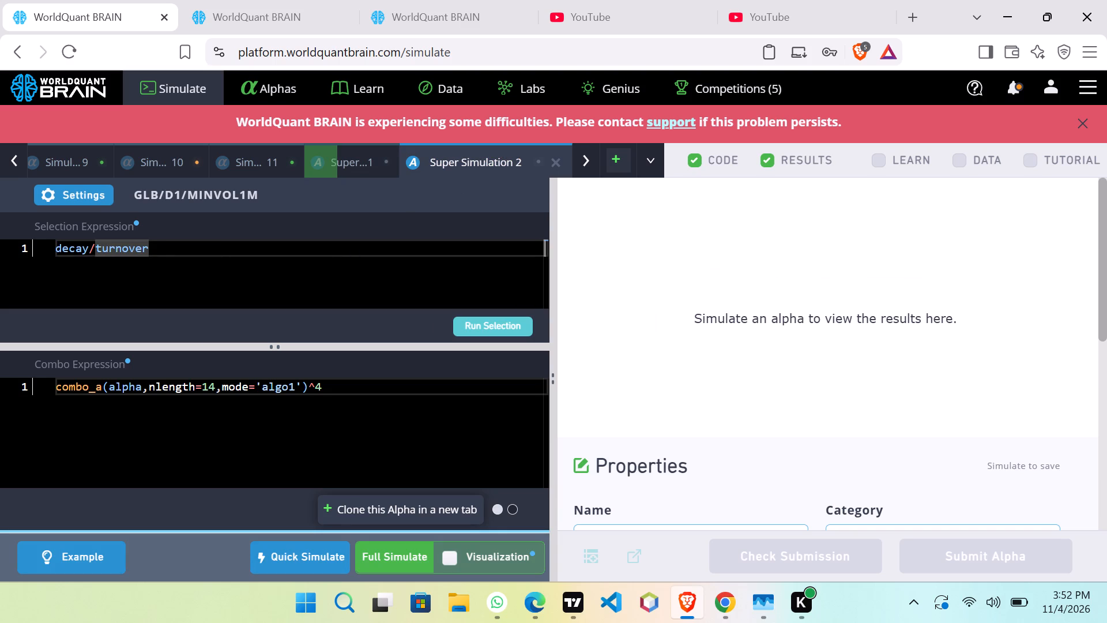
key(BackSpace)
key(BackSpace)
key(BackSpace)
key(BackSpace)
key(BackSpace)
key(BackSpace)
key(BackSpace)
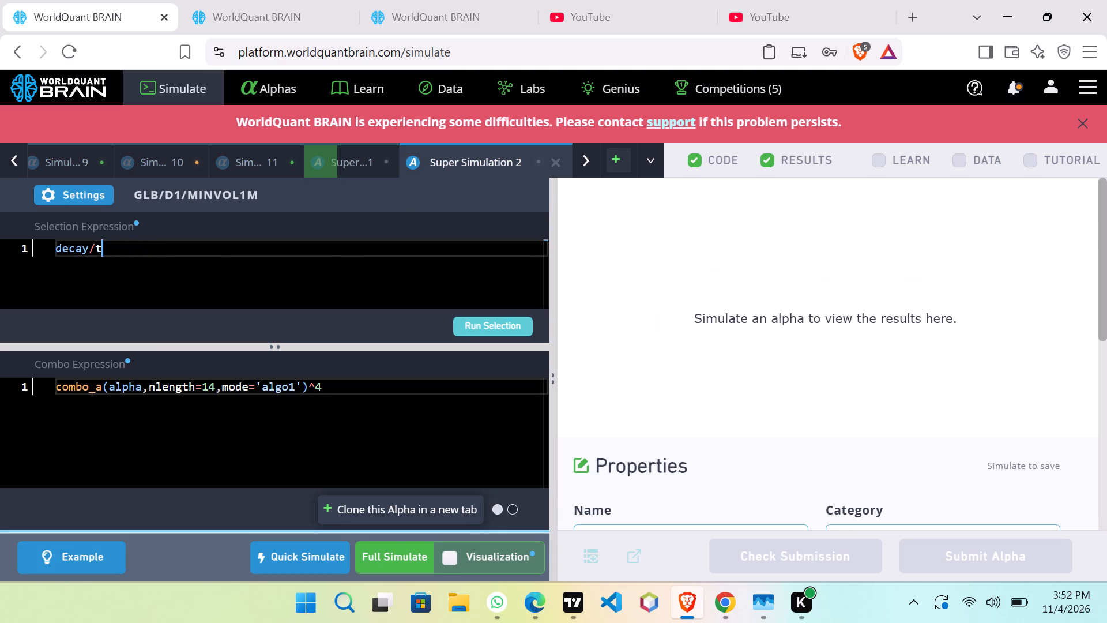
key(BackSpace)
key(p)
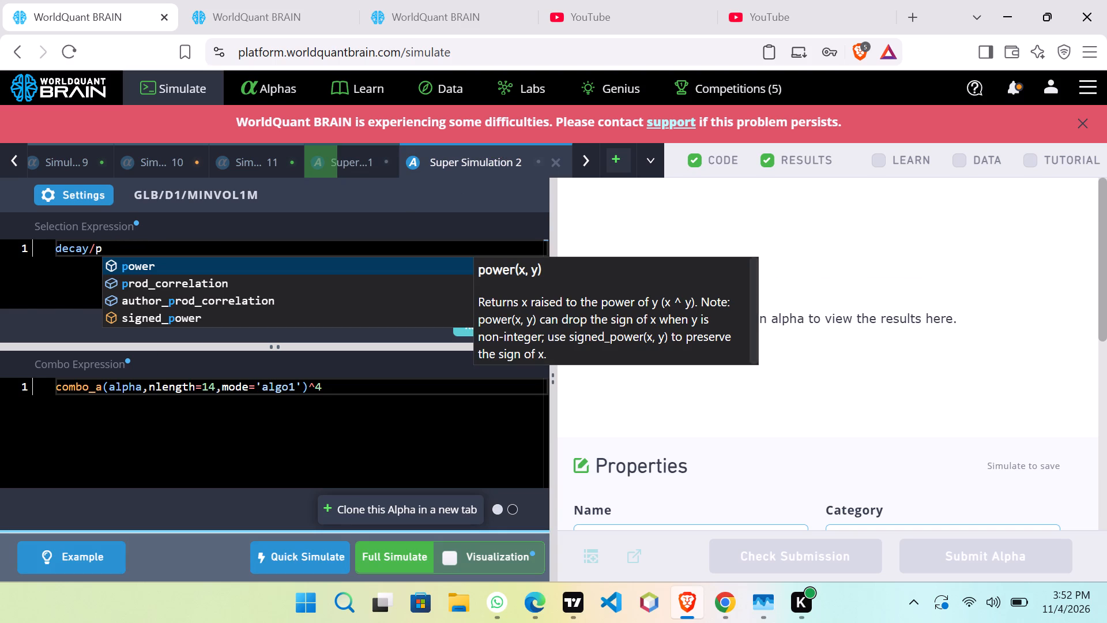
click(199, 281)
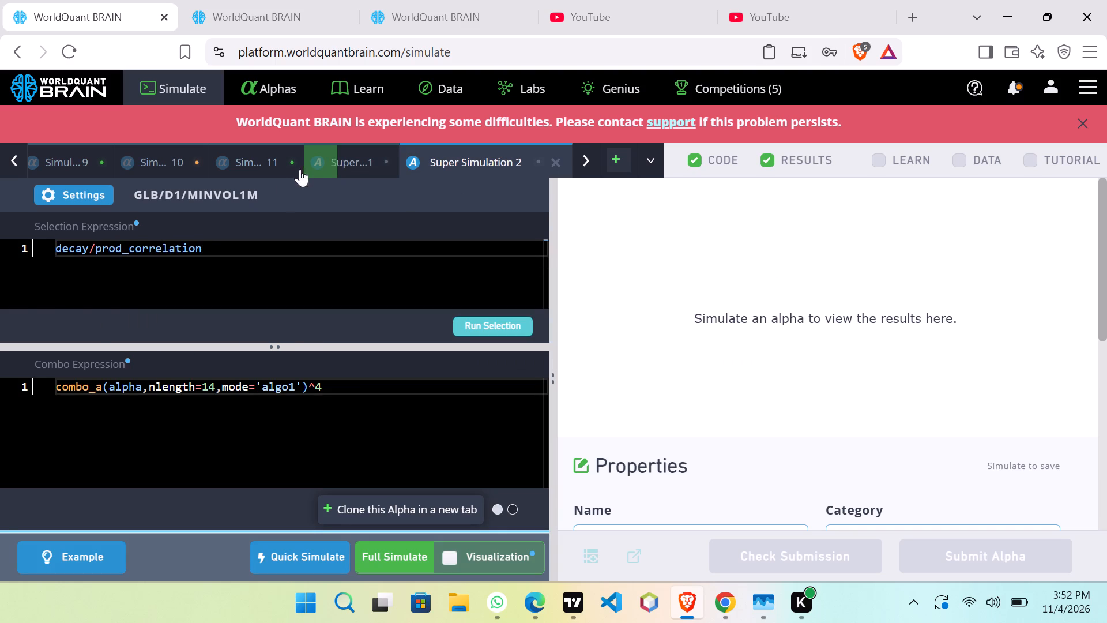
Remove the stray trailing backslash from Super Simulation 1's selection expression, leaving decay/prod_correlation.
click(334, 158)
click(279, 247)
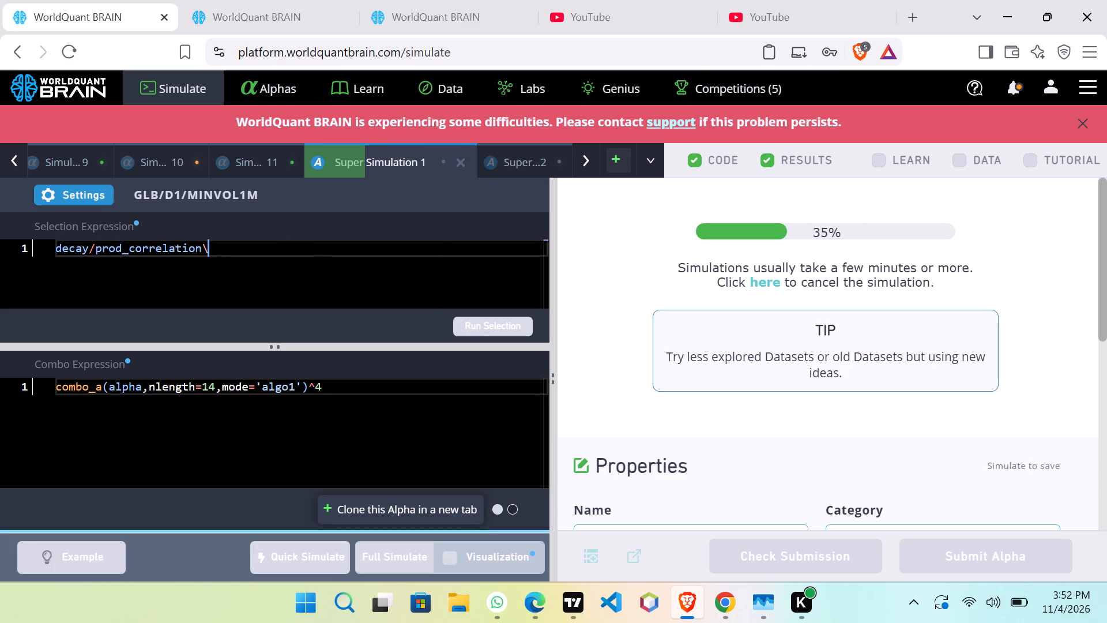
key(BackSpace)
click(357, 269)
click(595, 250)
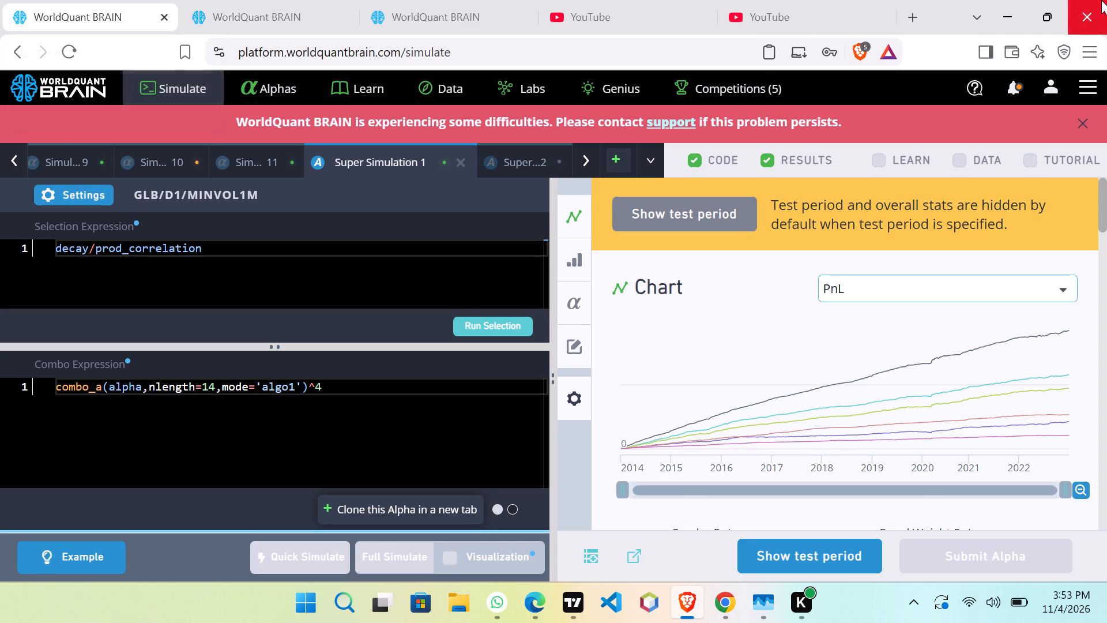
Show the test period for Super Simulation 1 and examine its yearly statistics and the passed and warning items in IS Testing Status.
click(822, 553)
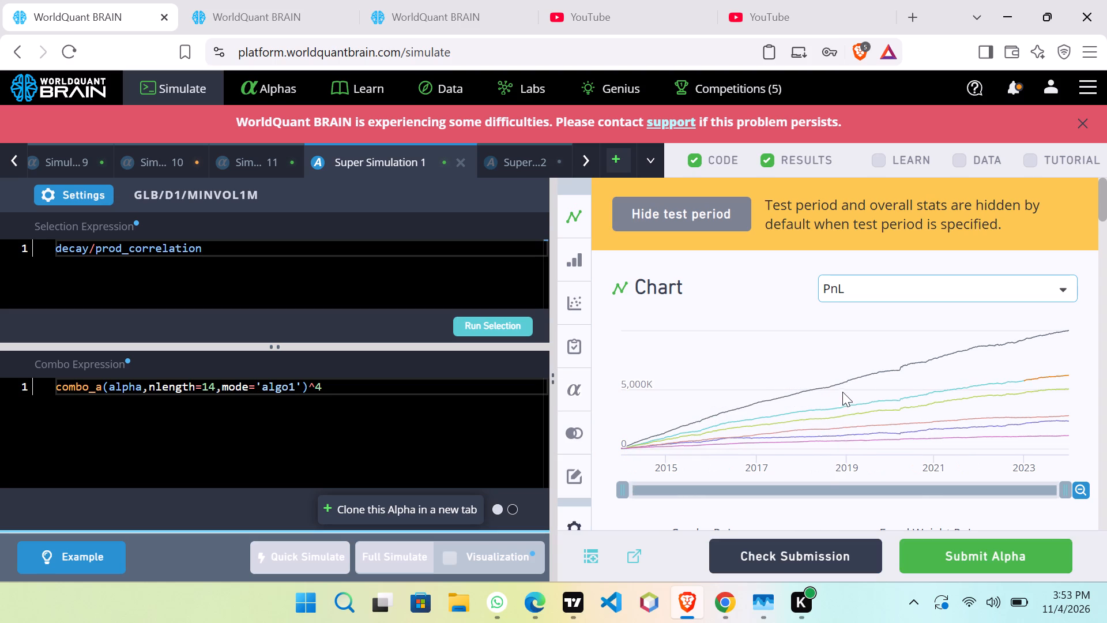
scroll(842, 455, down, 9)
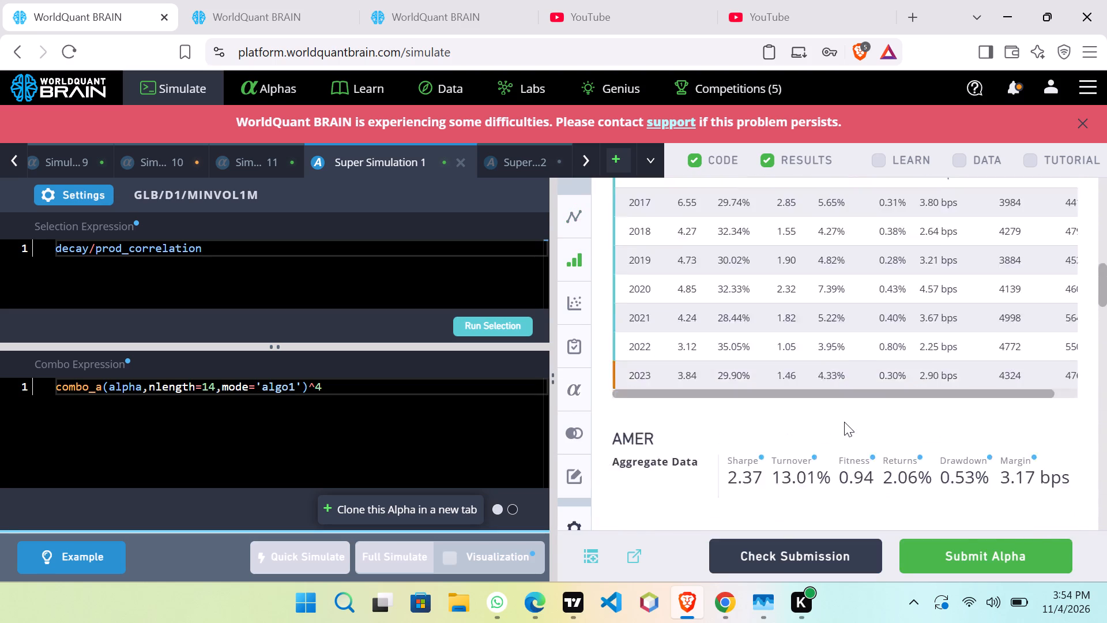
scroll(844, 422, down, 9)
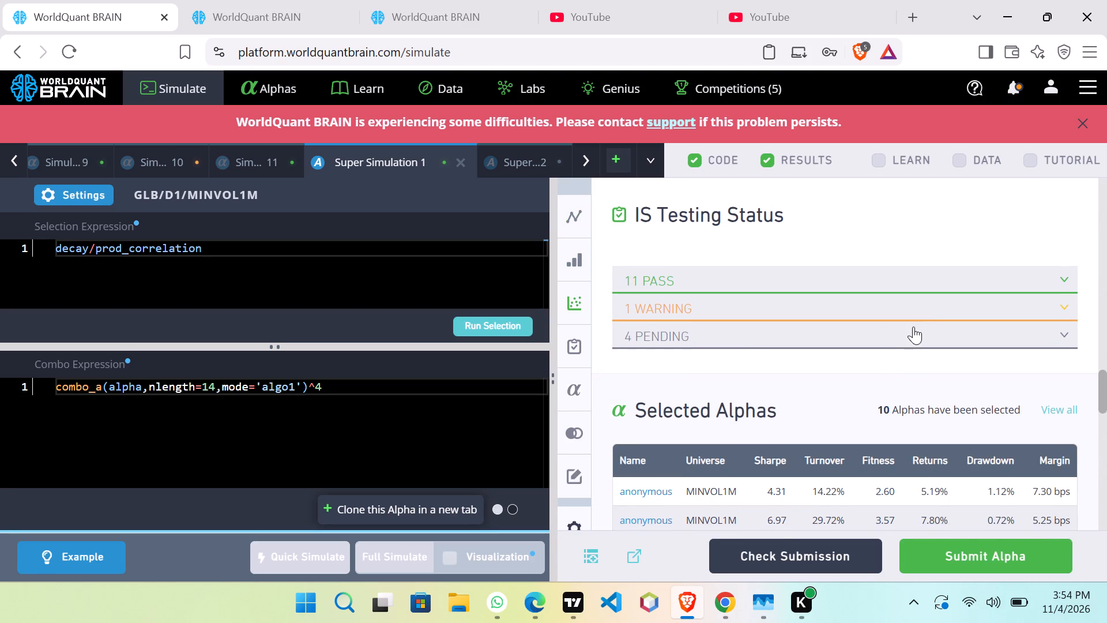
click(923, 316)
click(922, 309)
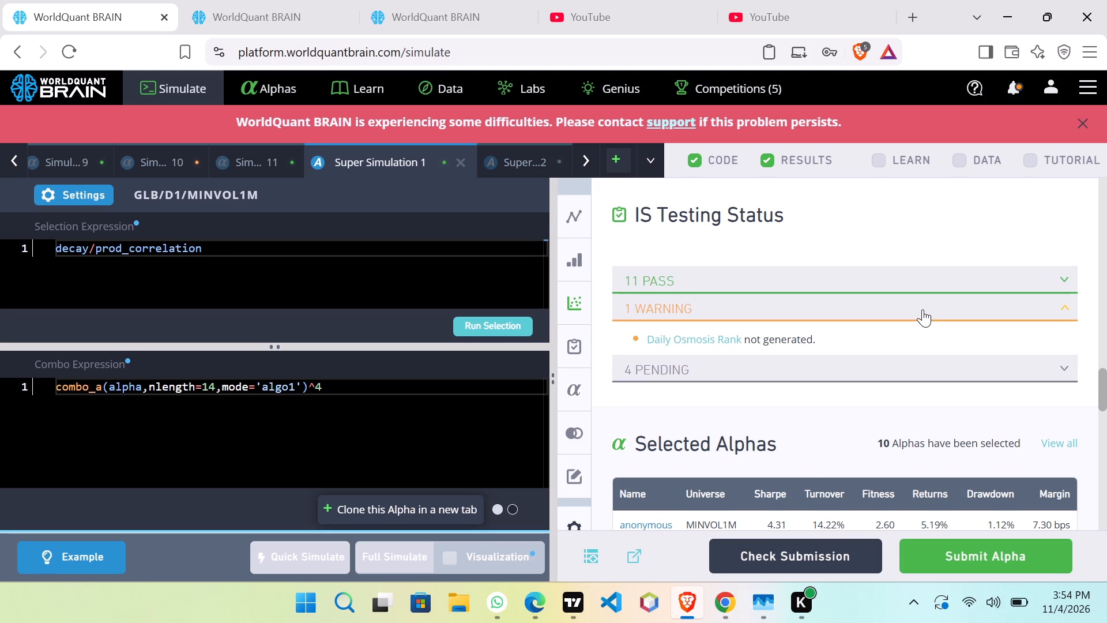
click(932, 294)
click(936, 287)
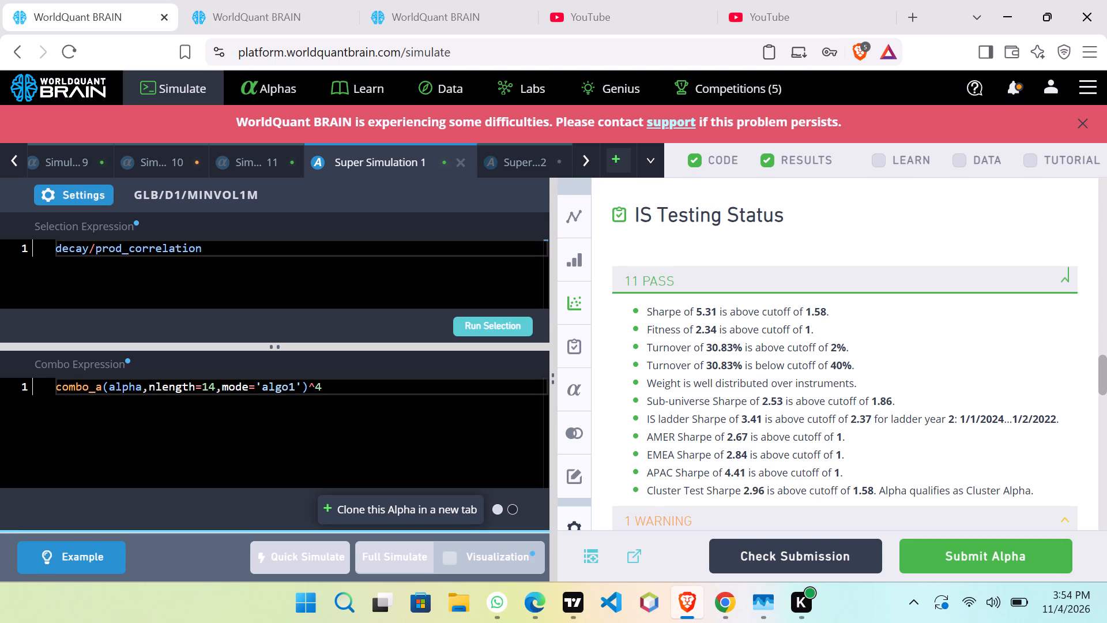
scroll(789, 377, down, 1)
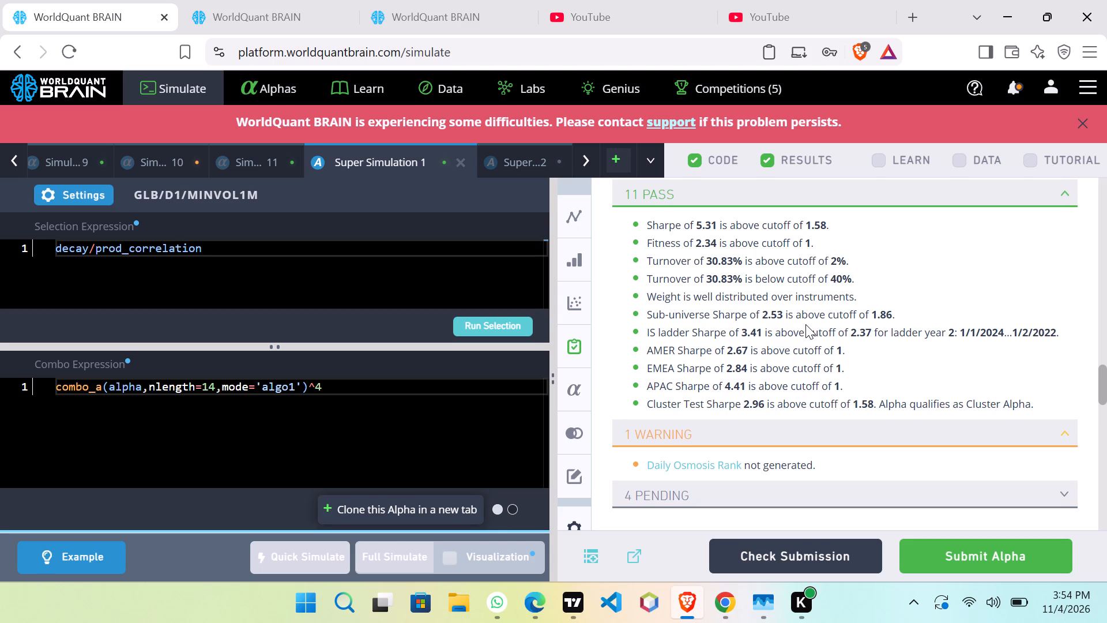
scroll(805, 324, down, 2)
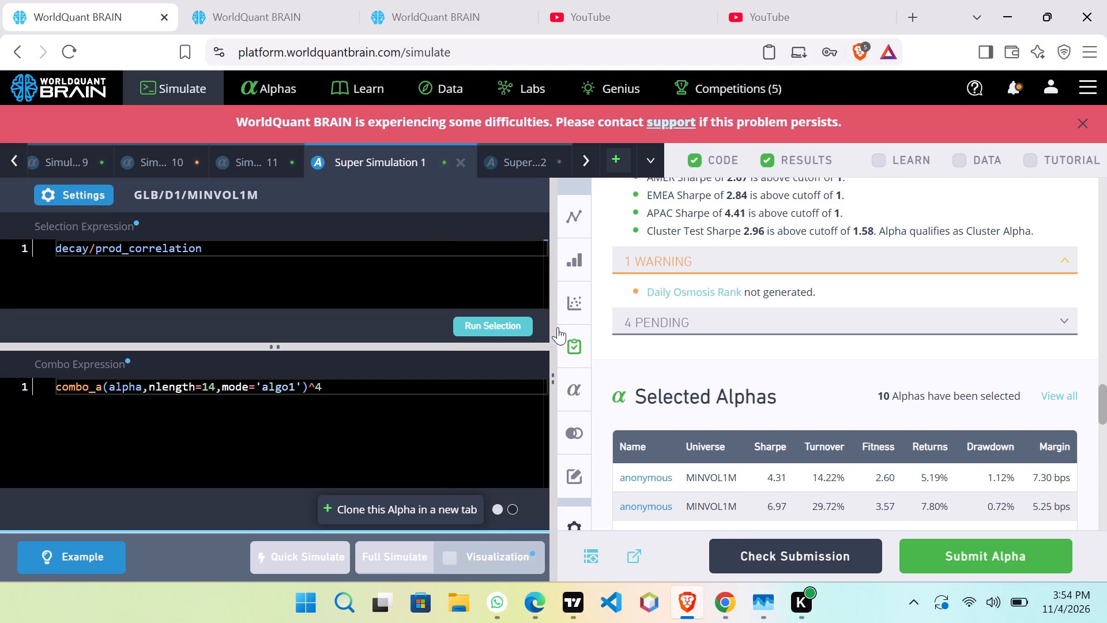
Switch to Super Simulation 2.
click(520, 168)
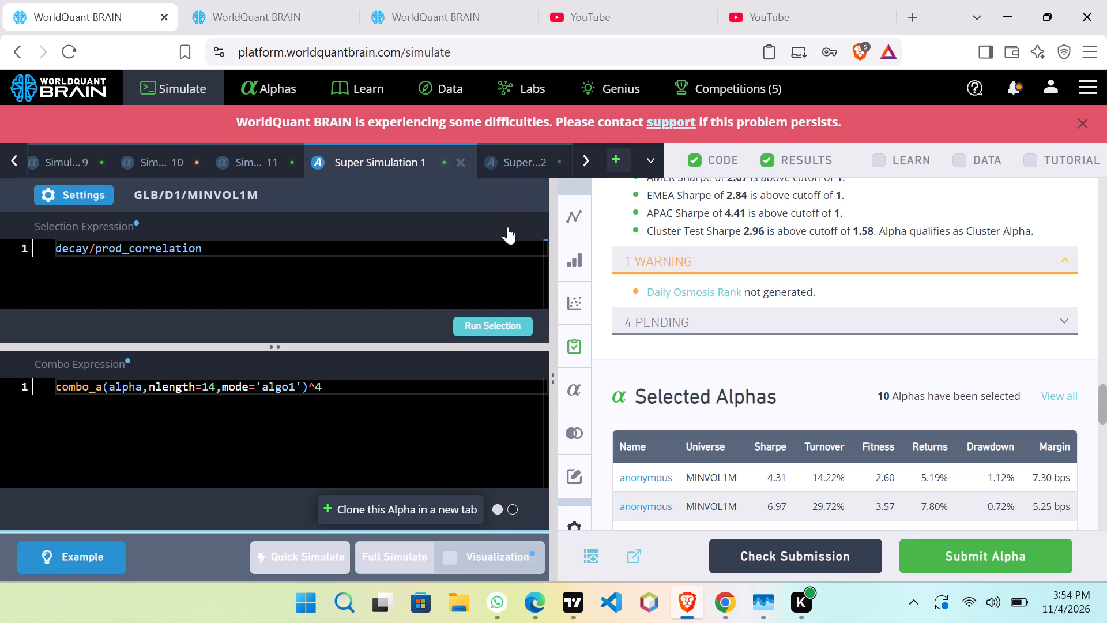
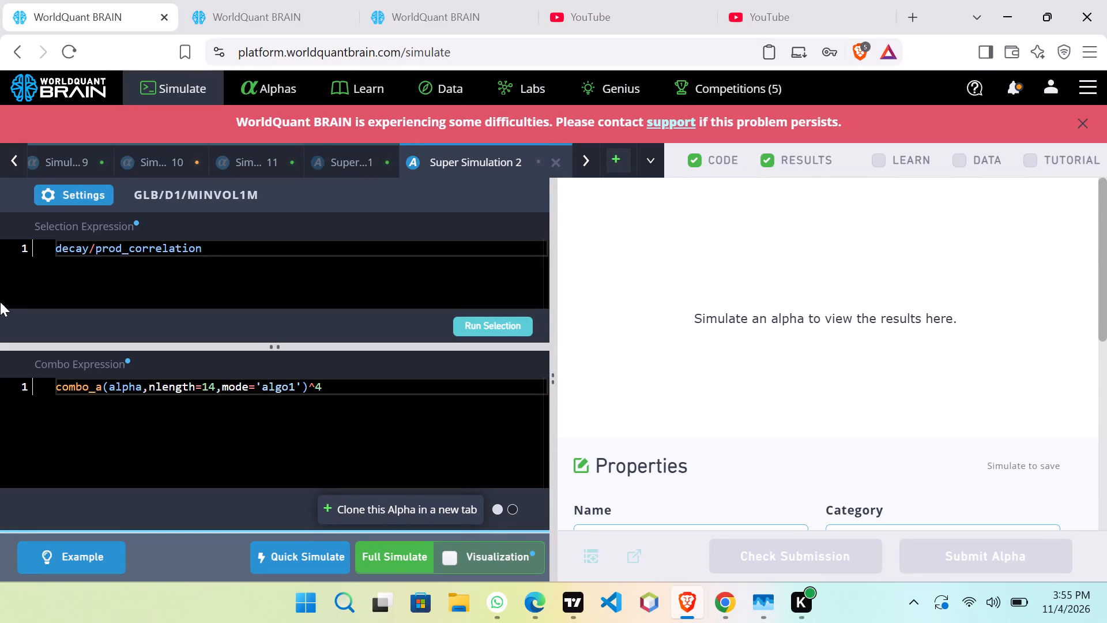
click(918, 17)
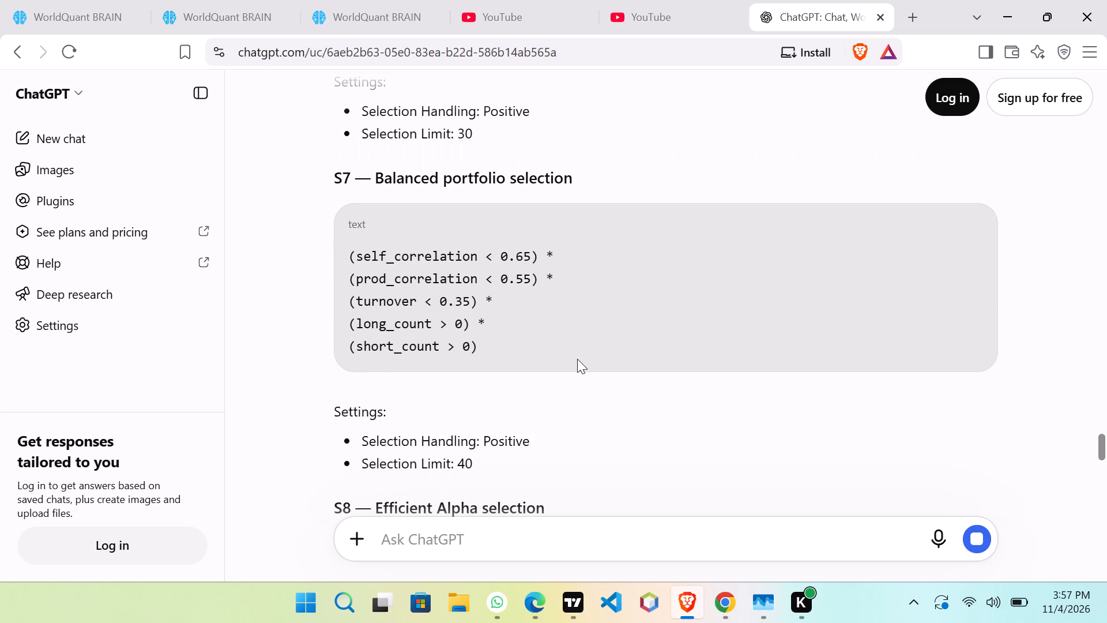
scroll(577, 359, down, 5)
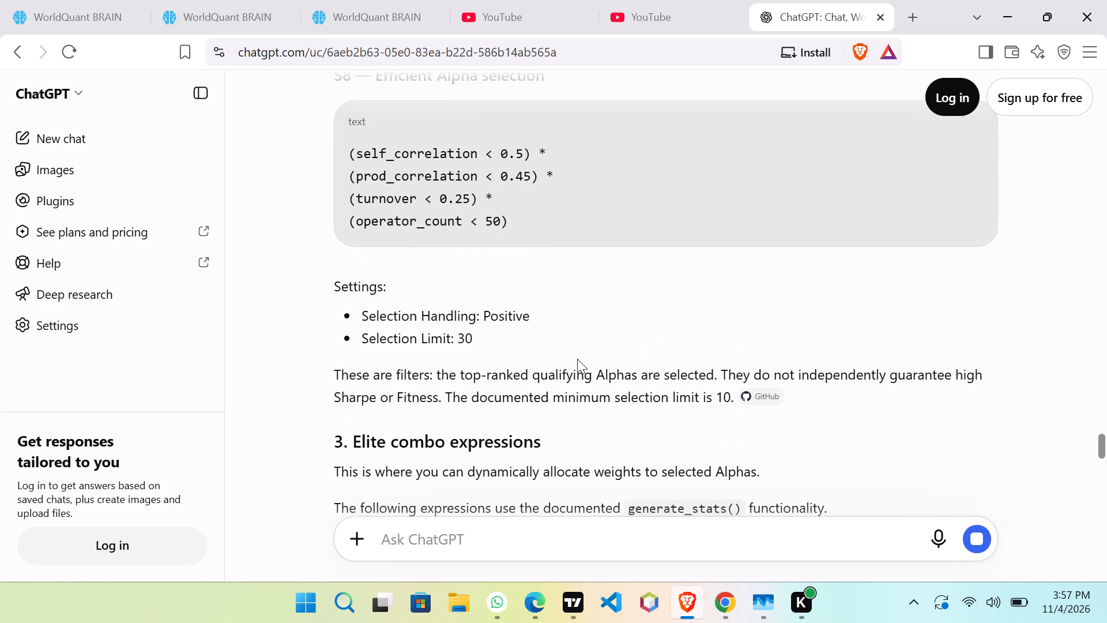
scroll(577, 359, down, 2)
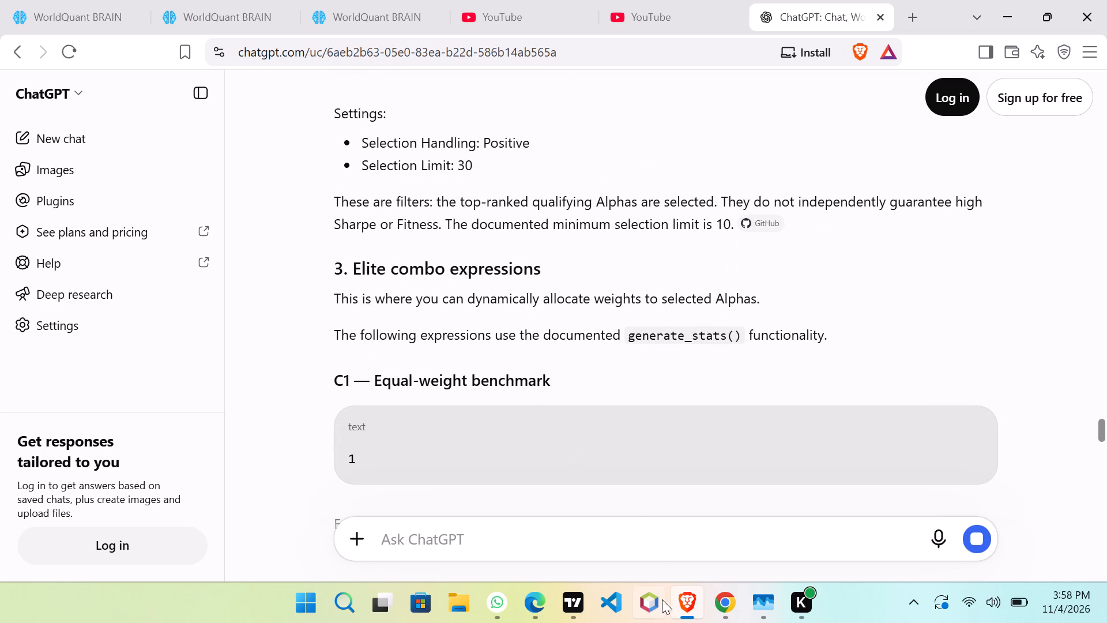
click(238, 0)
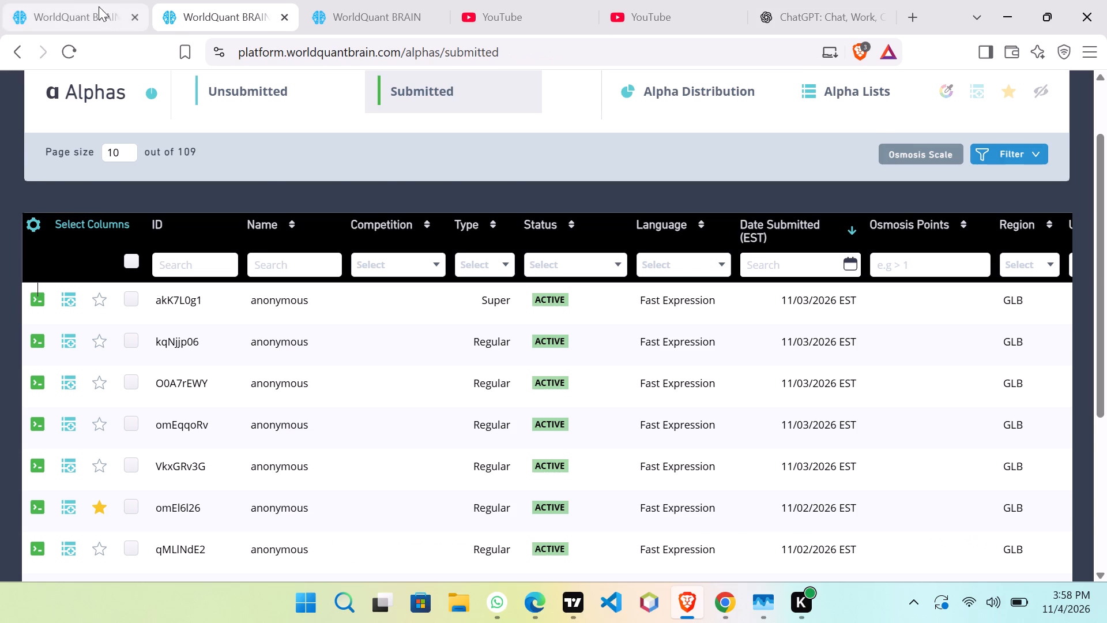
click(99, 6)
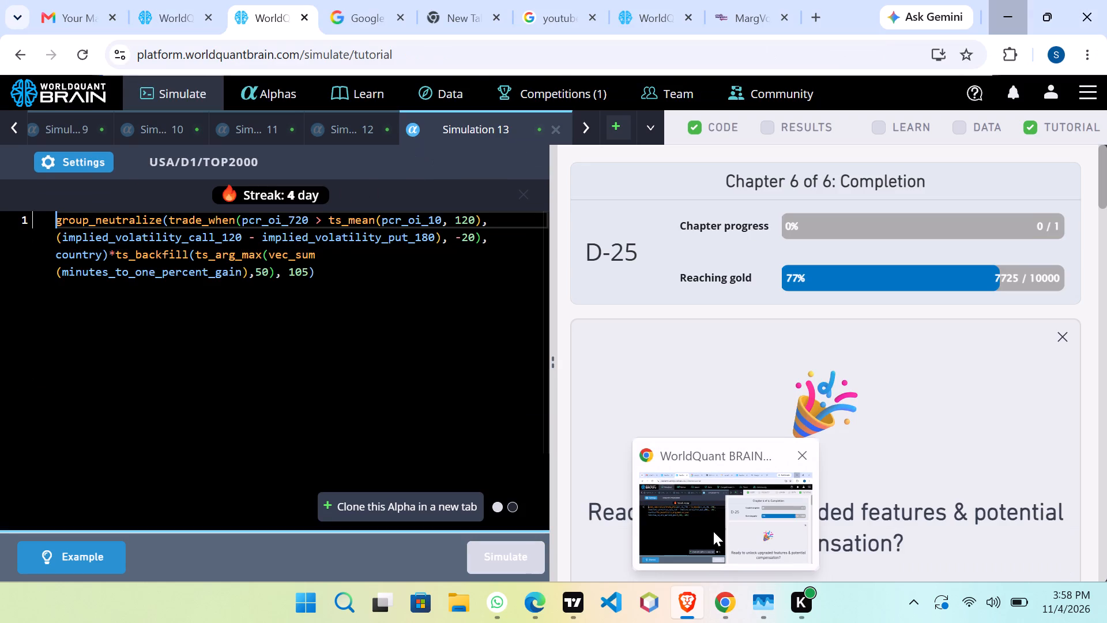
Switch to Google Chrome, copy the complete group_neutralize expression from Simulation 13 and open that simulation's settings for reference.
click(694, 521)
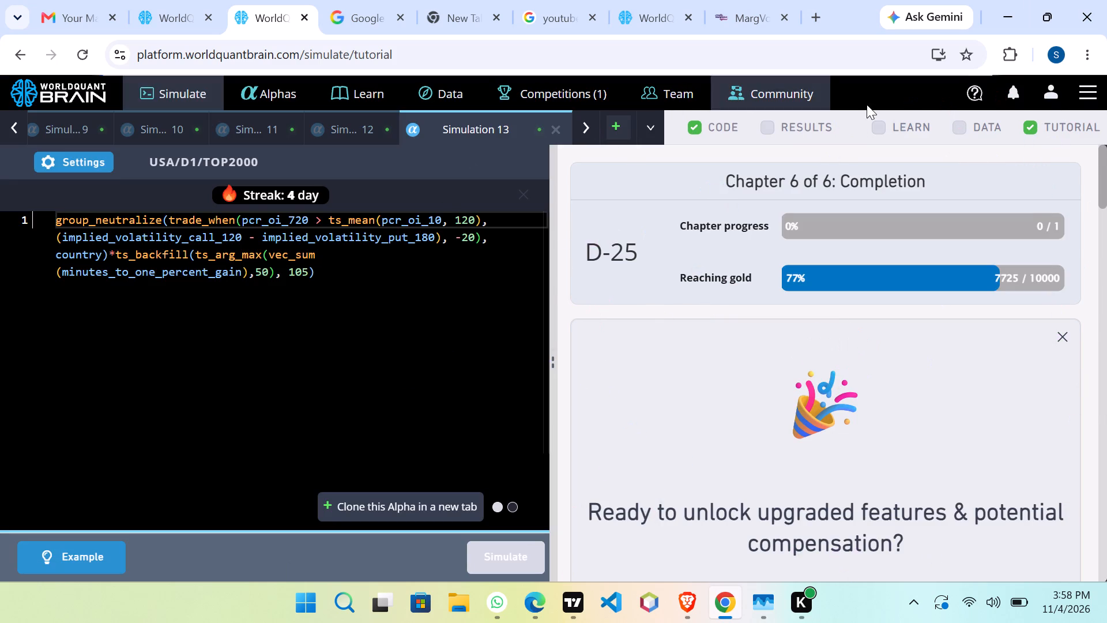
click(1042, 93)
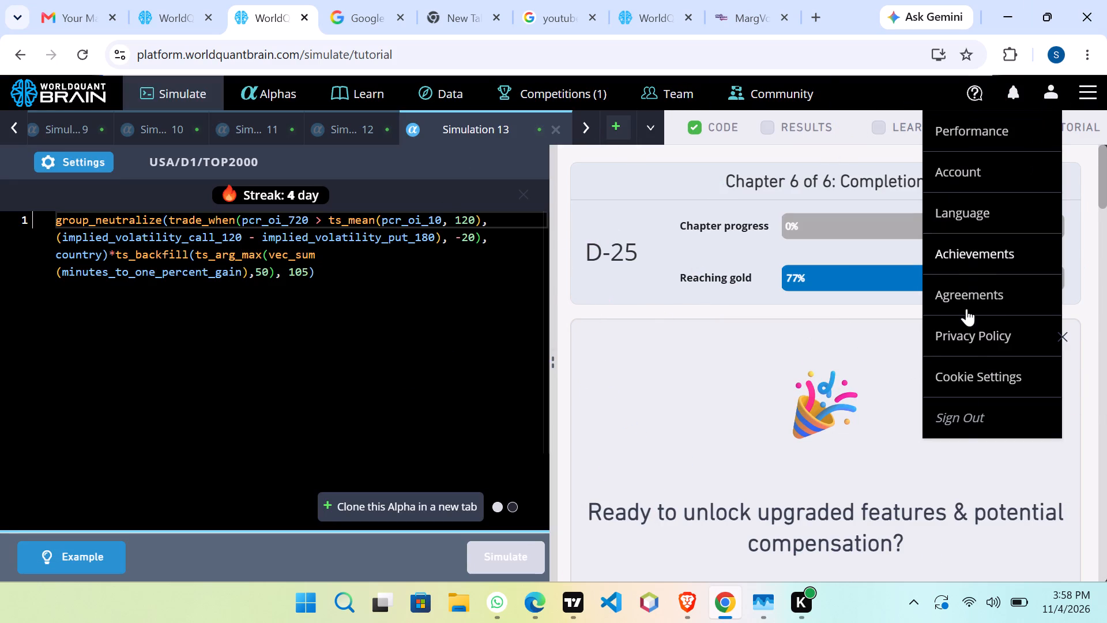
drag(327, 272, 164, 254)
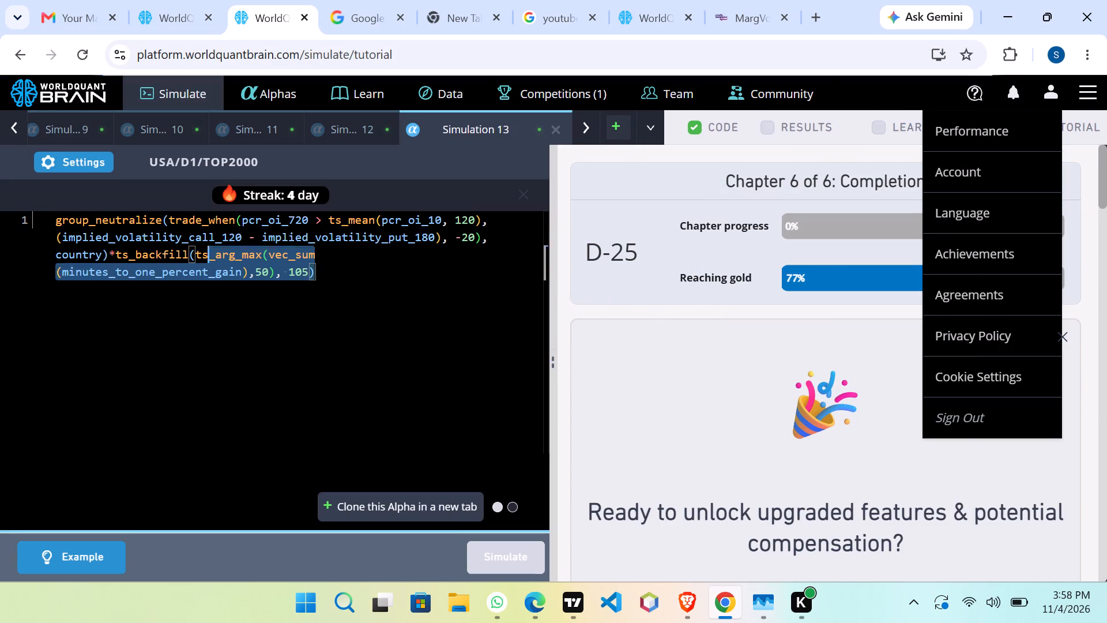
drag(164, 254, 47, 226)
right_click(110, 250)
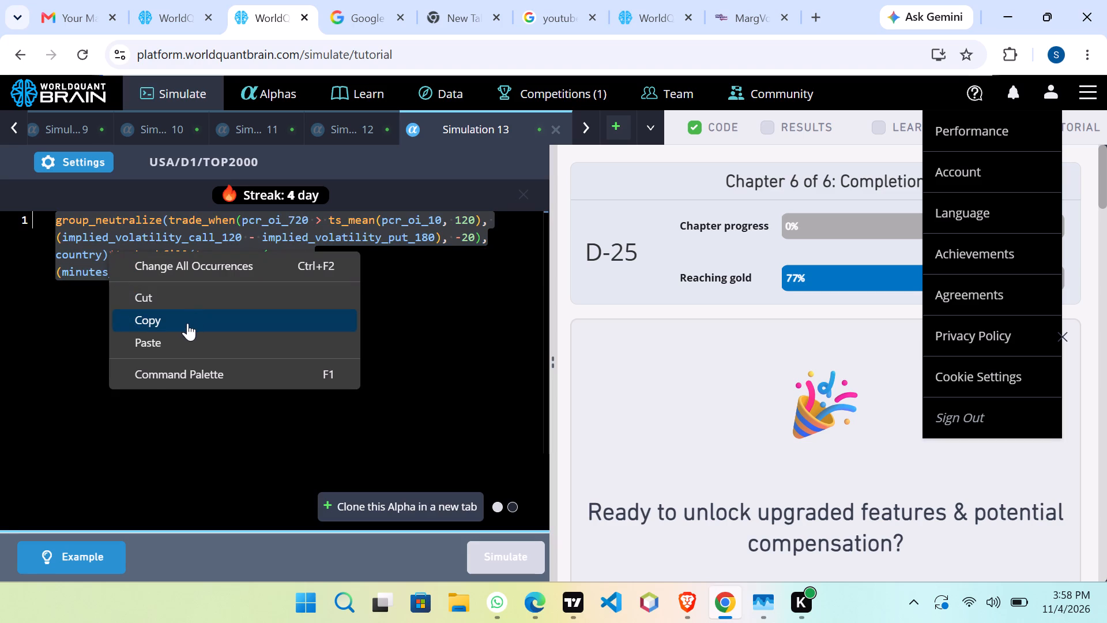
click(181, 309)
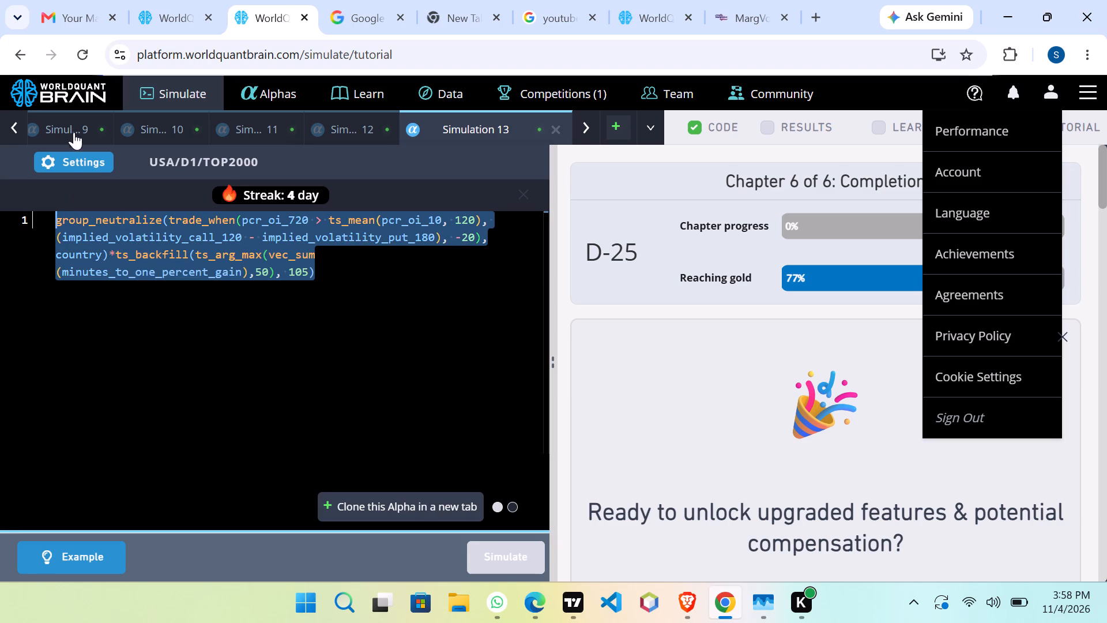
click(81, 168)
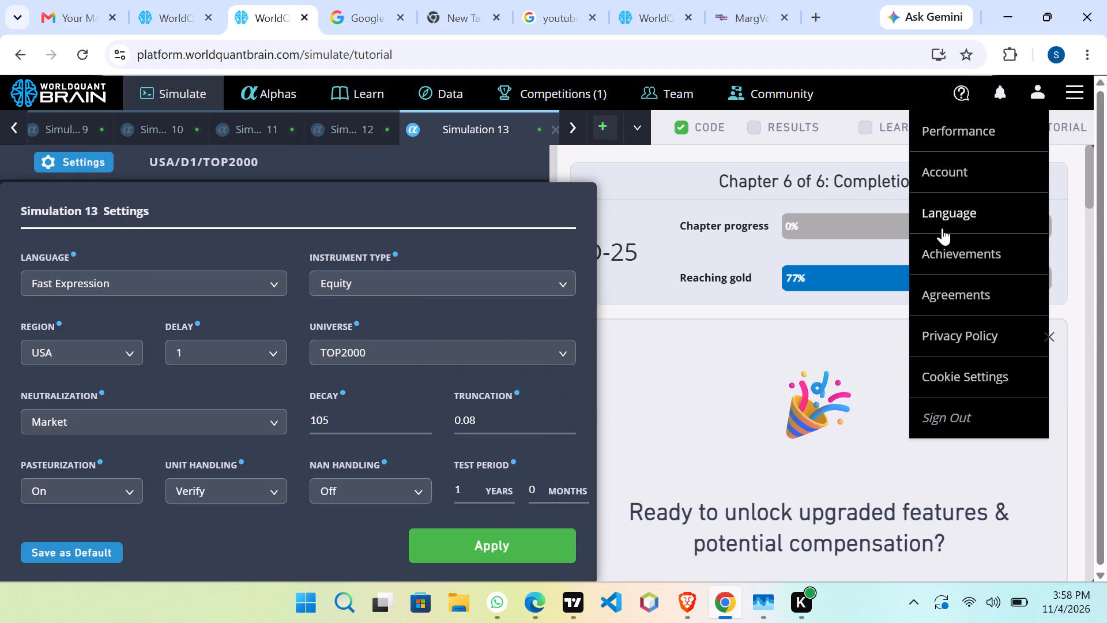
Sign out of WorldQuant BRAIN and sign back in with the second saved account.
click(944, 415)
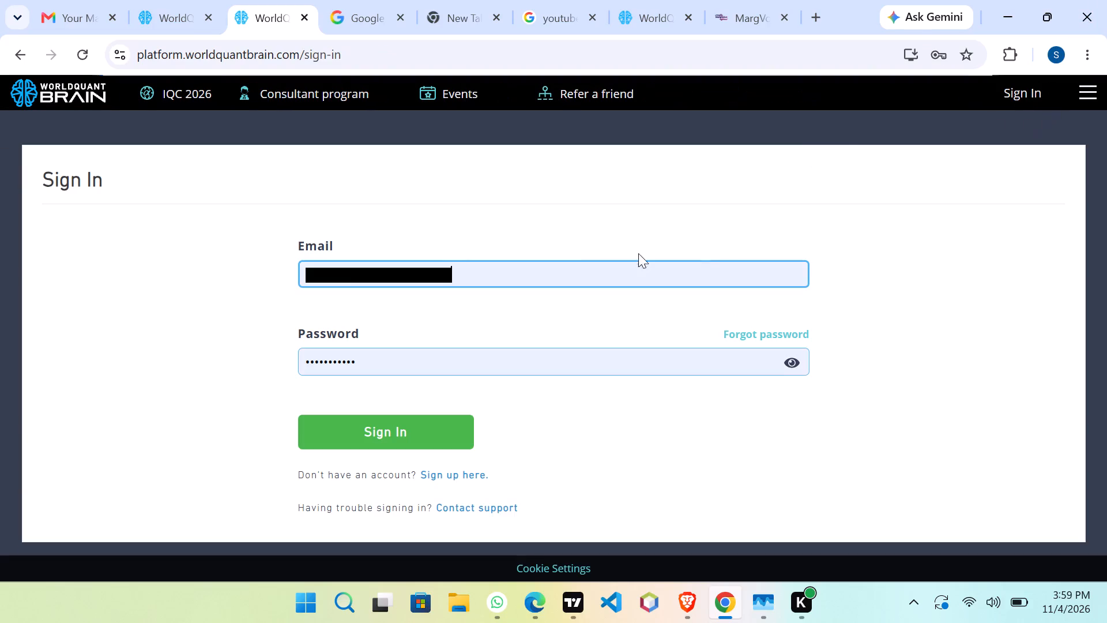
click(466, 279)
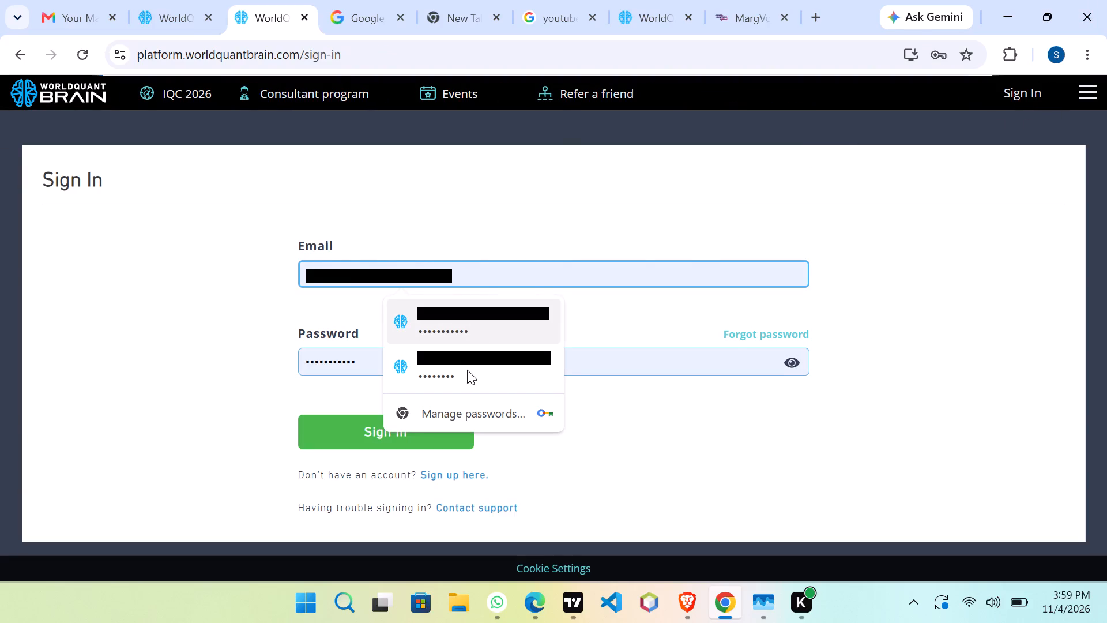
click(466, 370)
click(393, 437)
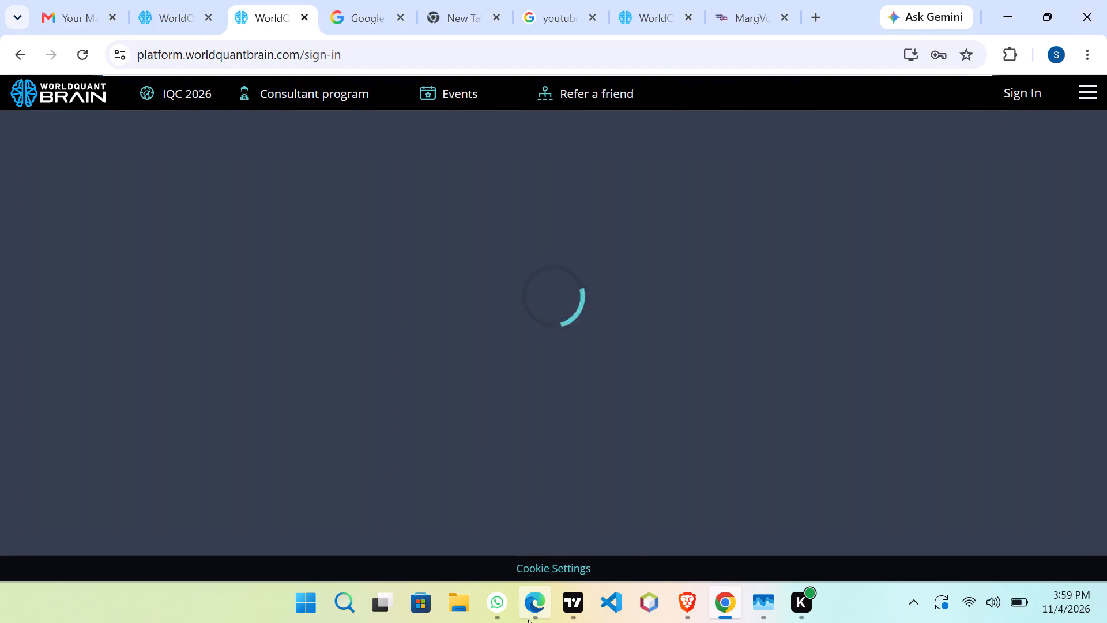
Switch to Microsoft Edge, sign out of WorldQuant BRAIN there and sign in with a different saved account.
click(528, 613)
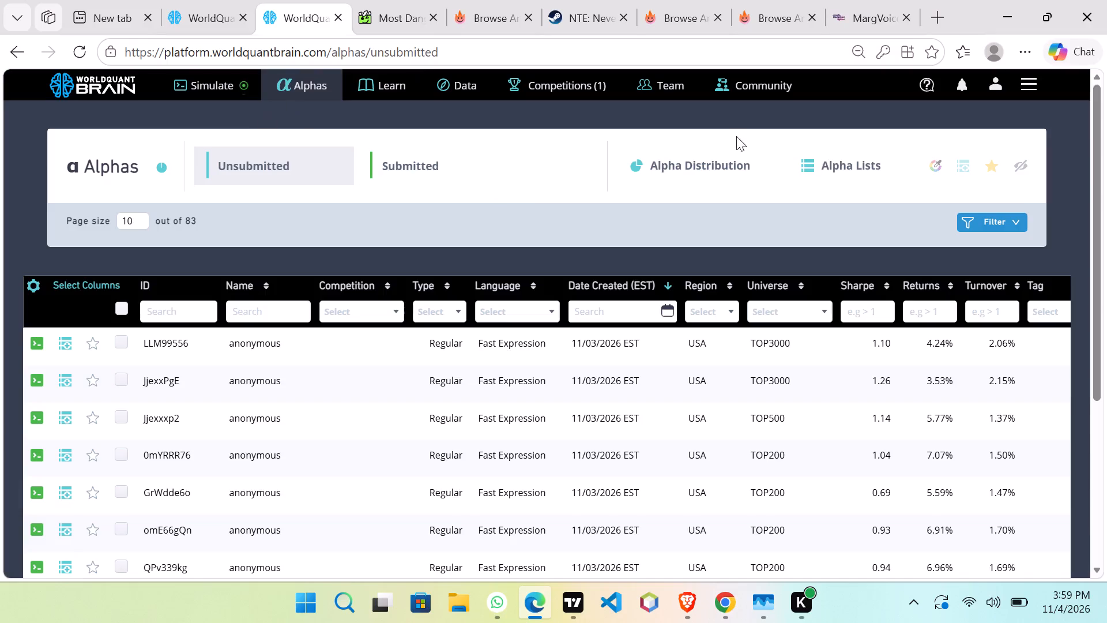
click(999, 86)
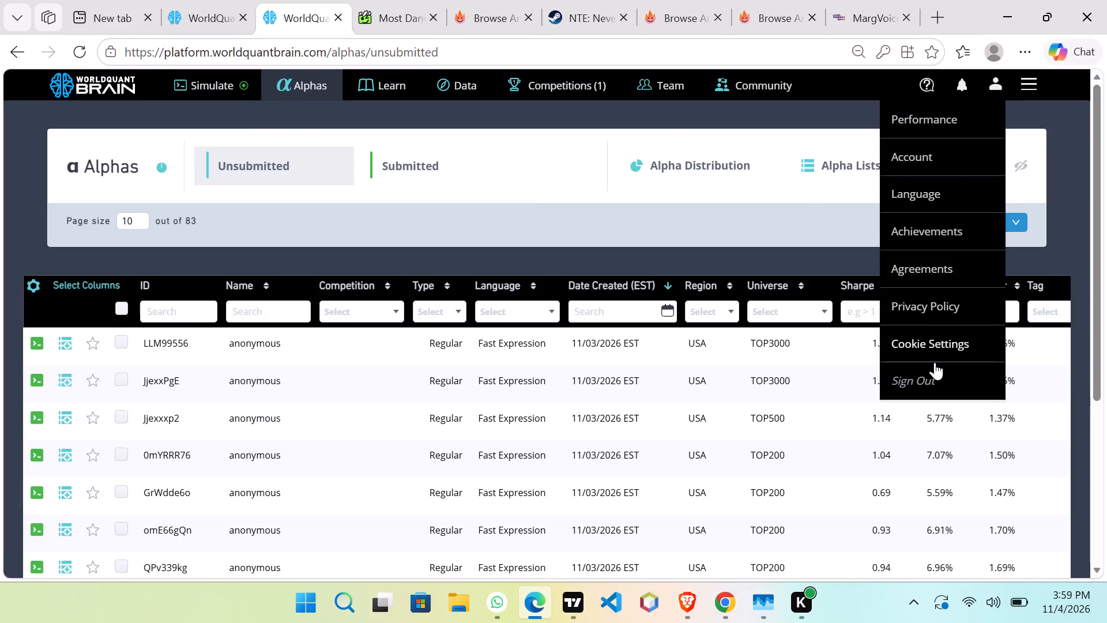
click(933, 380)
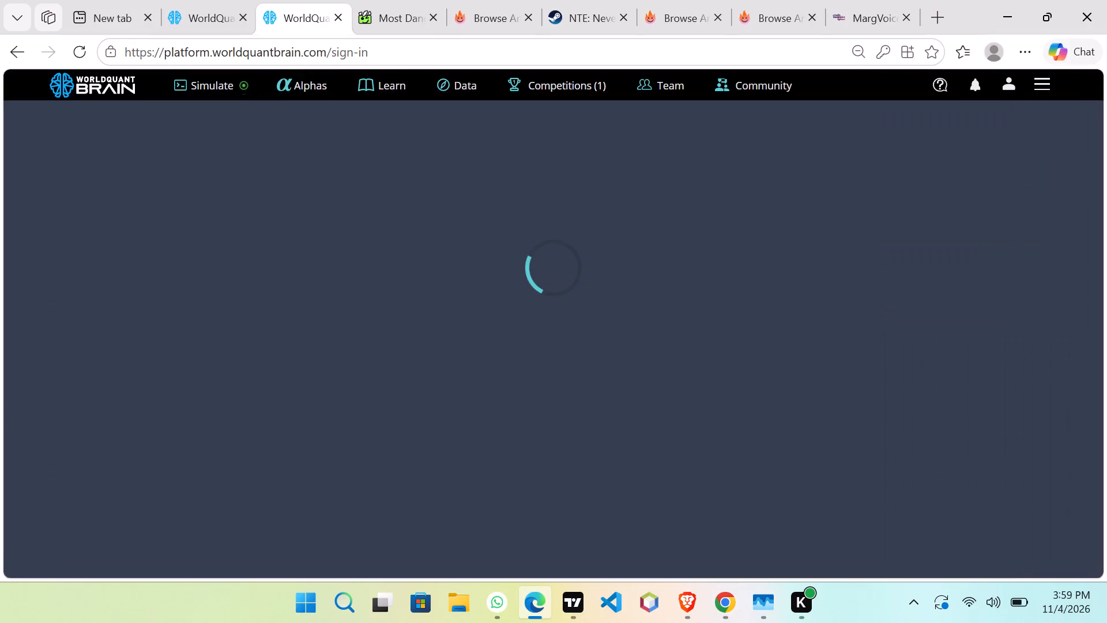
click(497, 245)
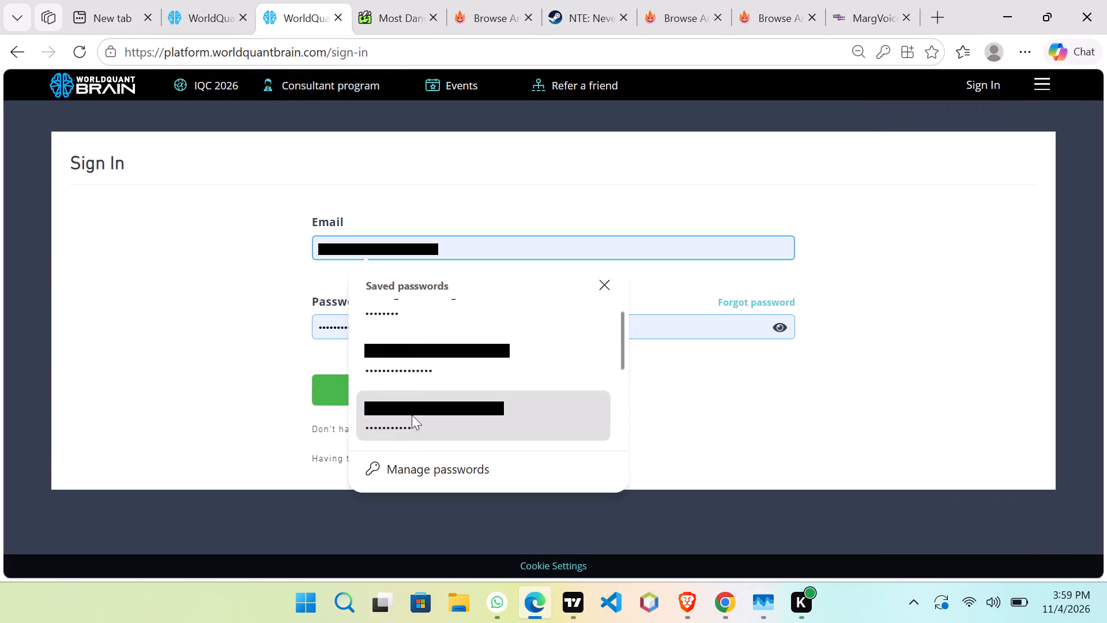
scroll(416, 357, down, 5)
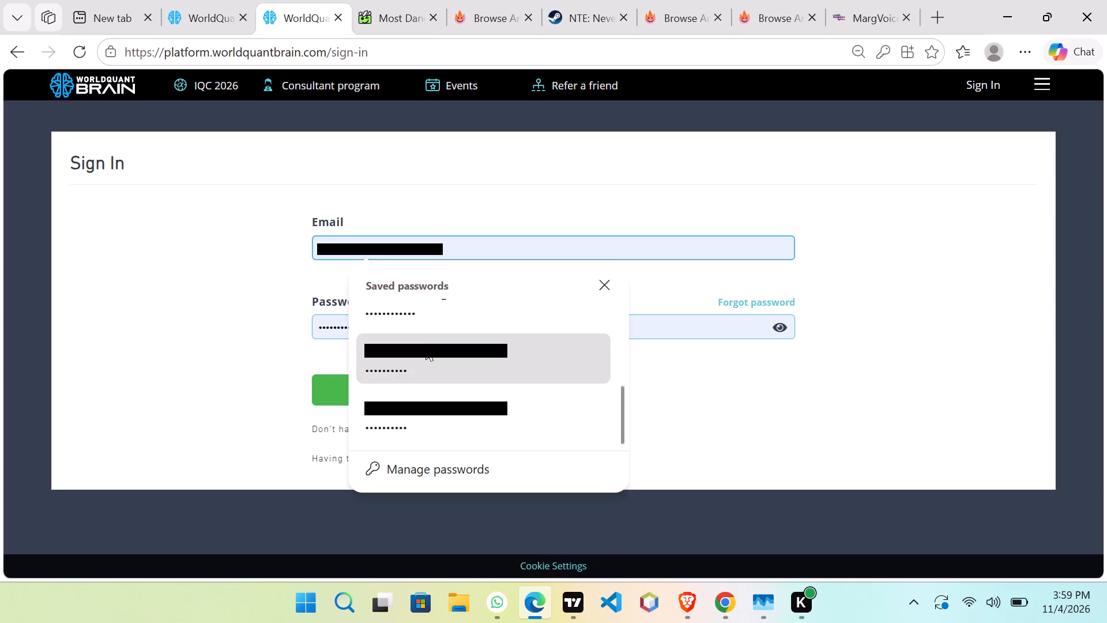
scroll(426, 346, up, 2)
click(417, 367)
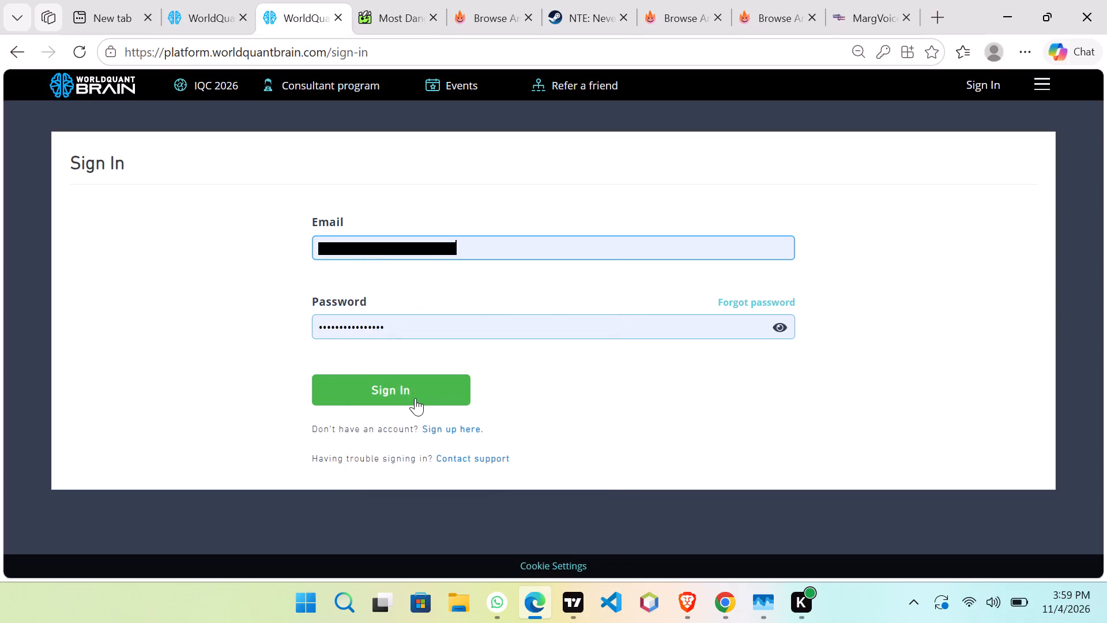
click(419, 388)
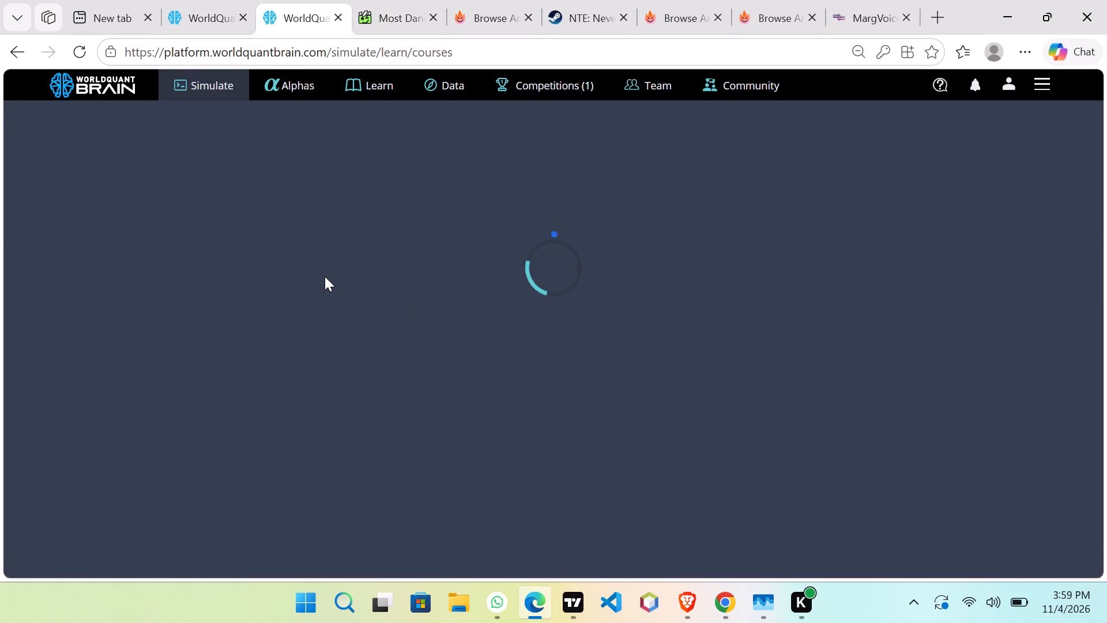
Paste the copied group_neutralize expression into the empty Simulation 1 code editor.
click(332, 211)
right_click(341, 209)
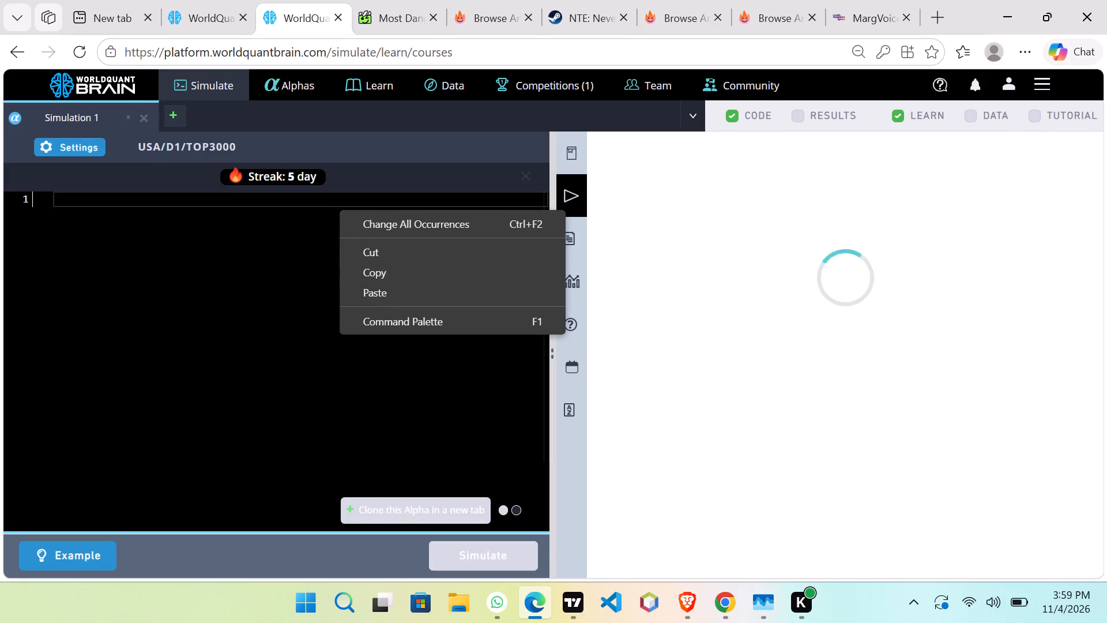
click(390, 292)
Apply universe TOP2000, decay 105 and Market neutralization to Simulation 1, and run the simulation.
click(101, 151)
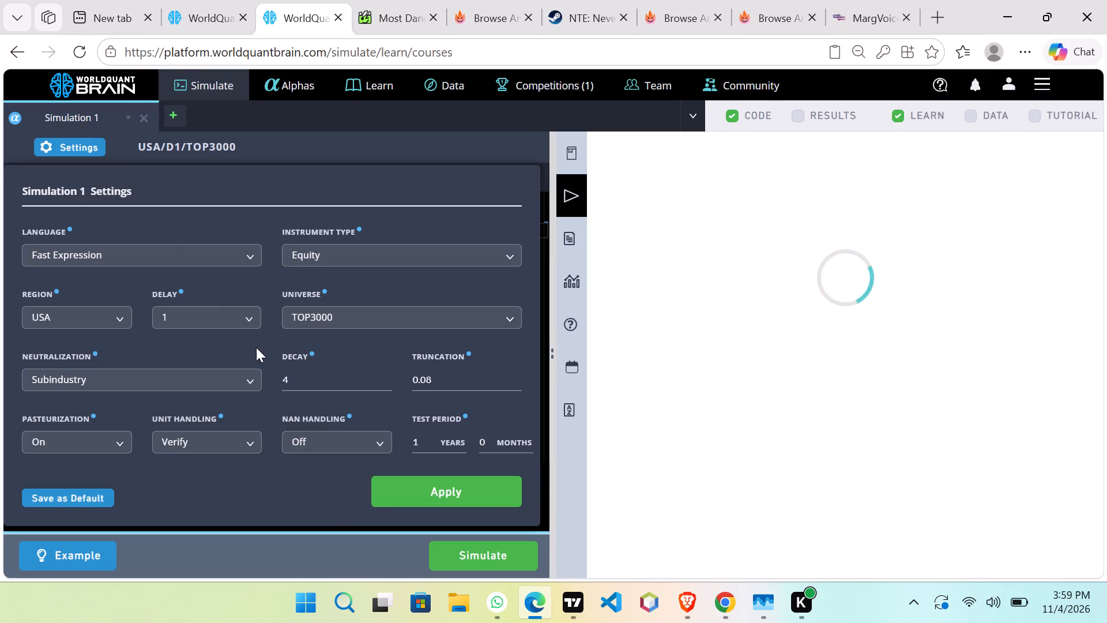
click(307, 319)
click(320, 365)
click(306, 380)
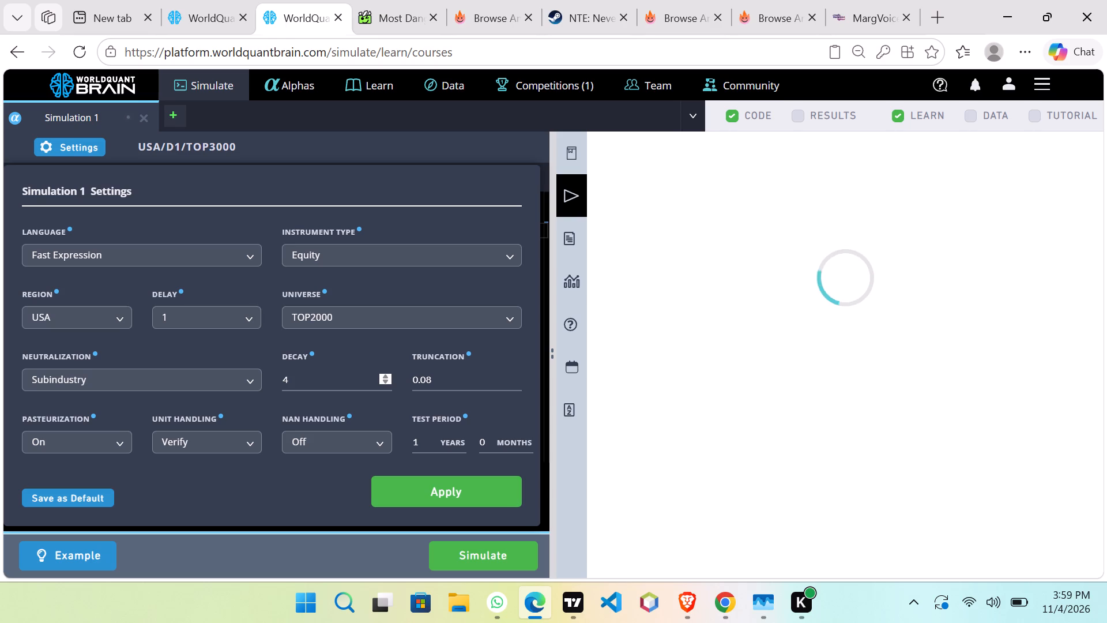
key(BackSpace)
key(BackSpace)
key(BackSpace)
text(105)
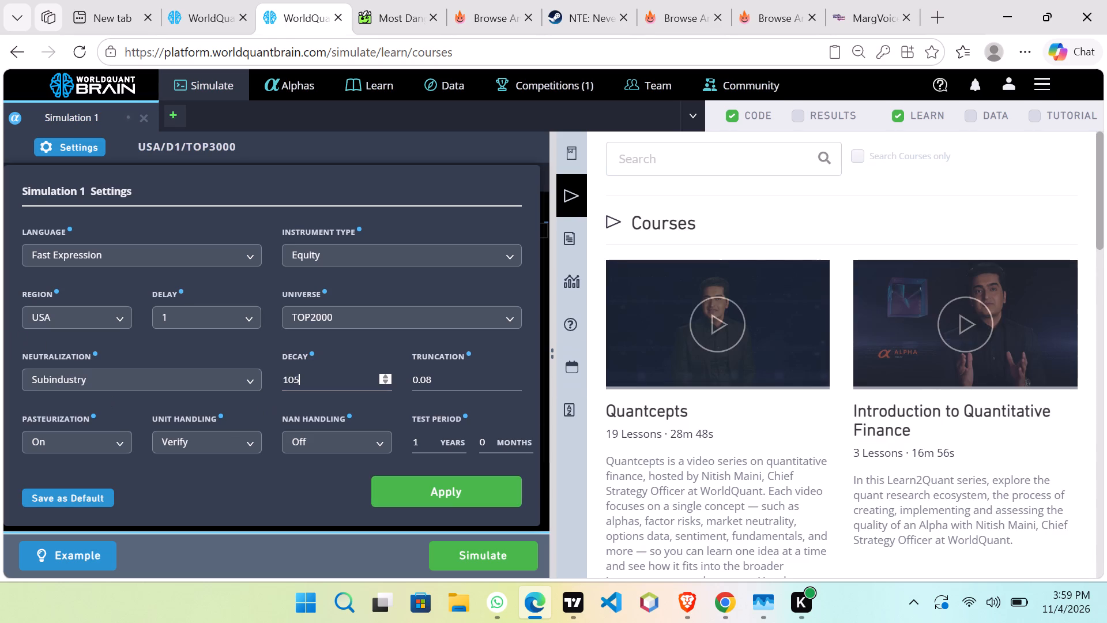
click(81, 371)
click(88, 427)
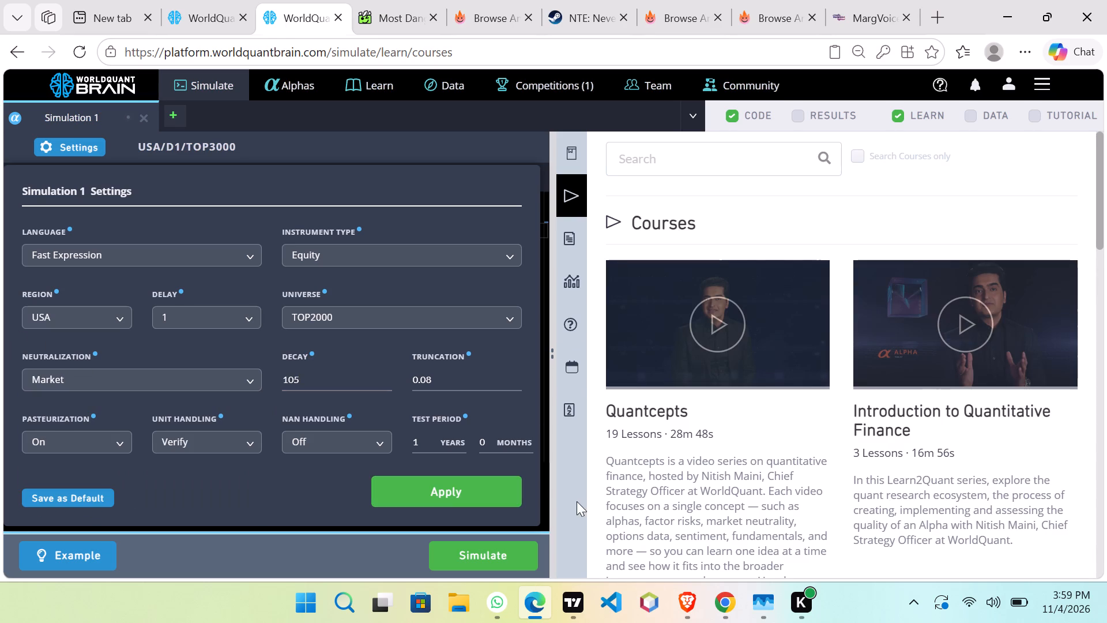
click(474, 486)
click(500, 555)
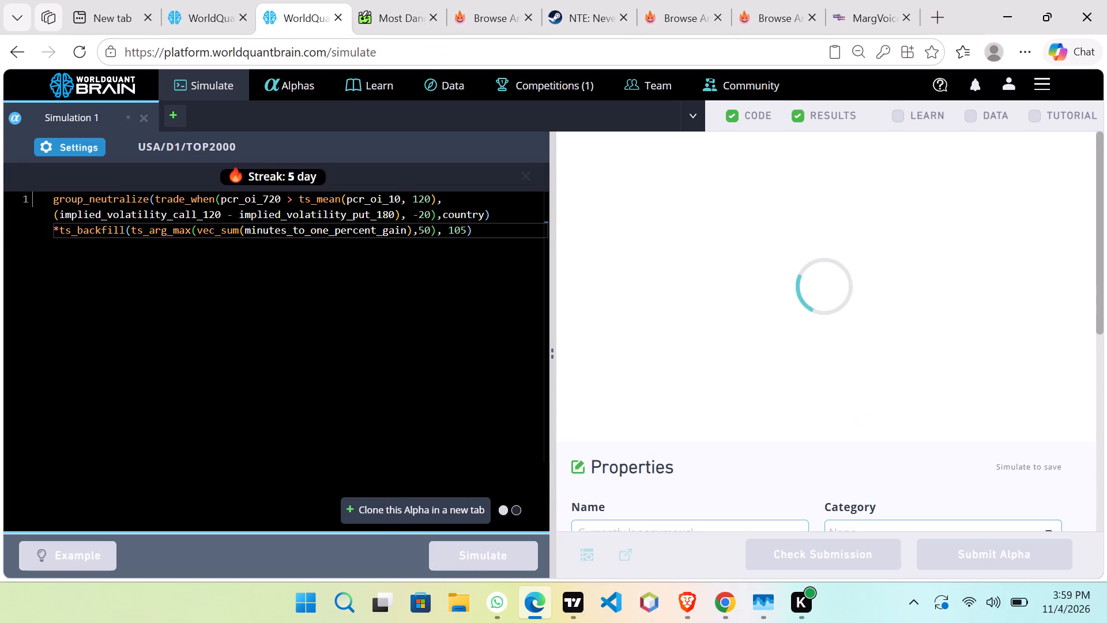
Switch back to Google Chrome and open the signed-in account's Performance page.
click(729, 601)
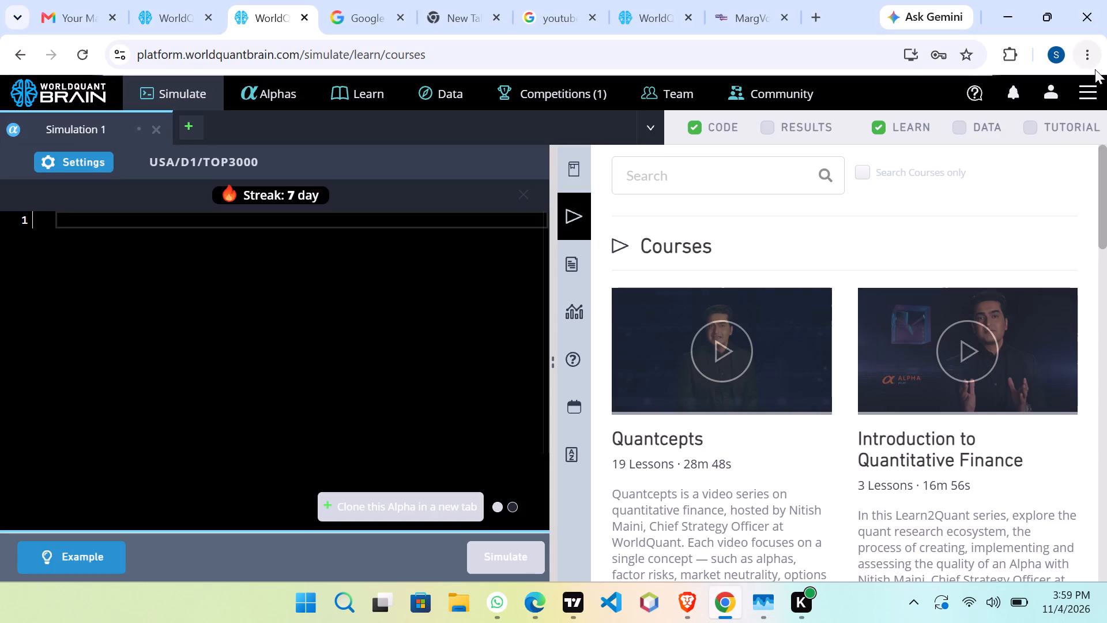
click(1052, 92)
click(937, 130)
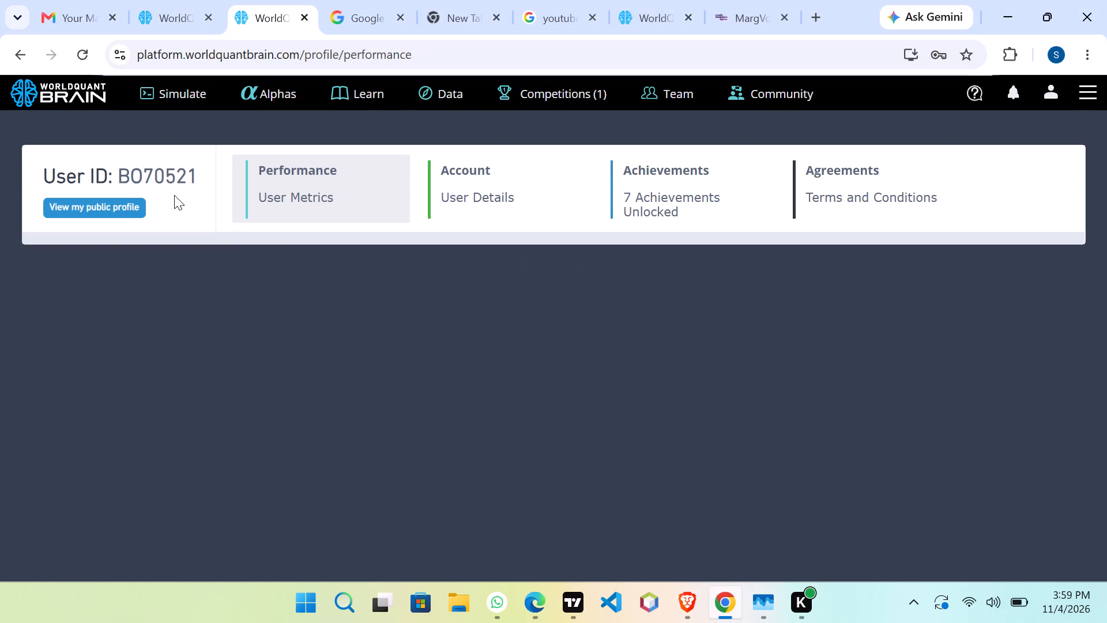
Open the Simulate page and paste the copied group_neutralize expression into the empty Simulation 1 code editor.
click(199, 93)
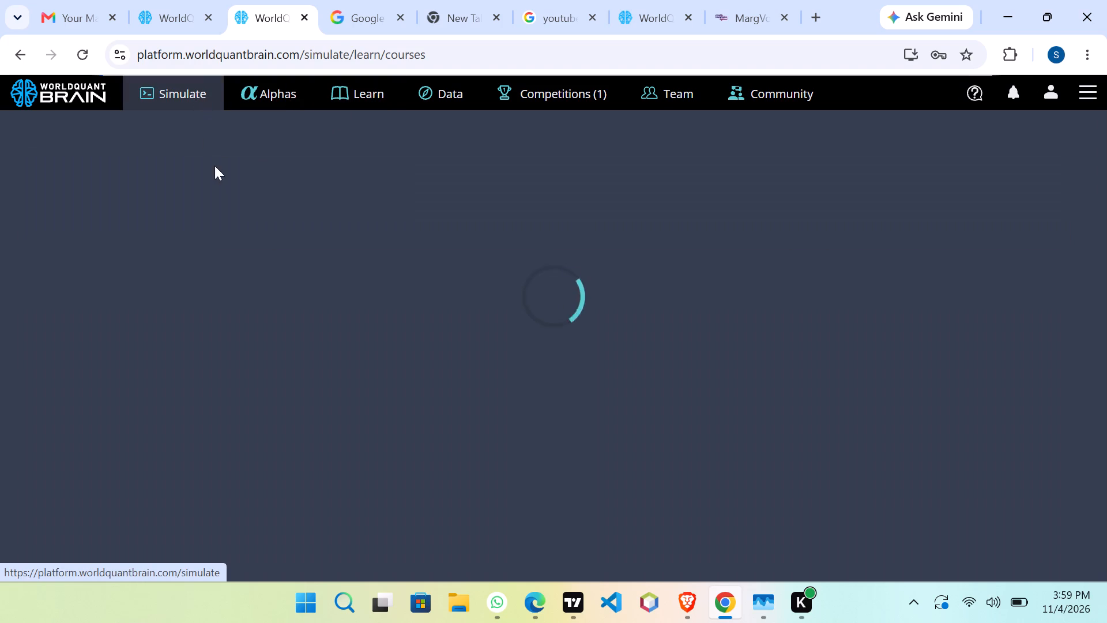
click(238, 223)
right_click(239, 227)
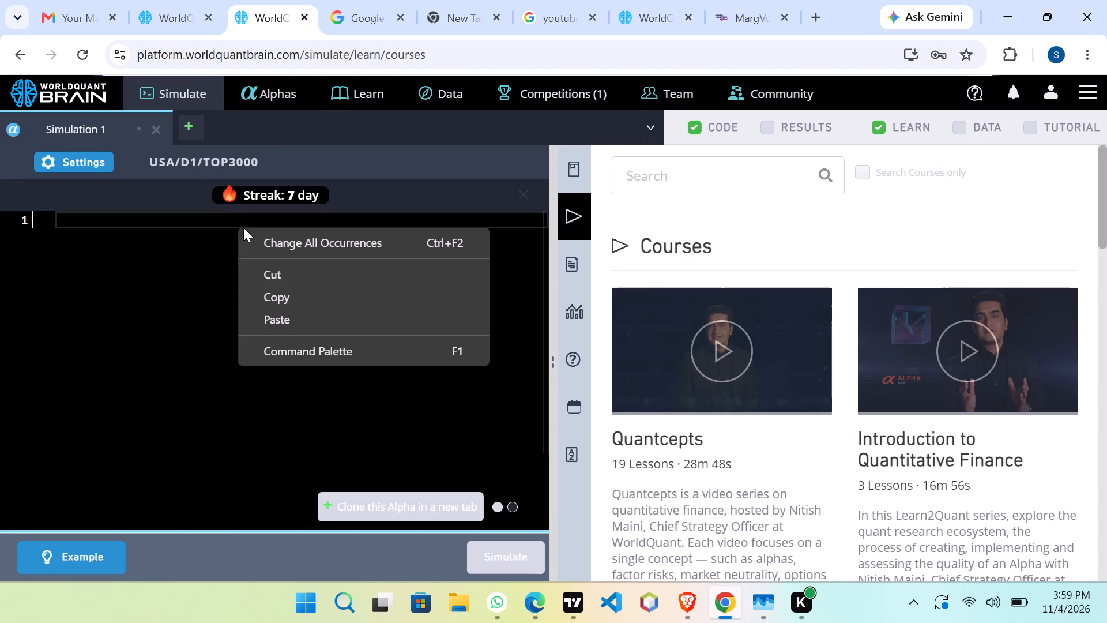
click(295, 321)
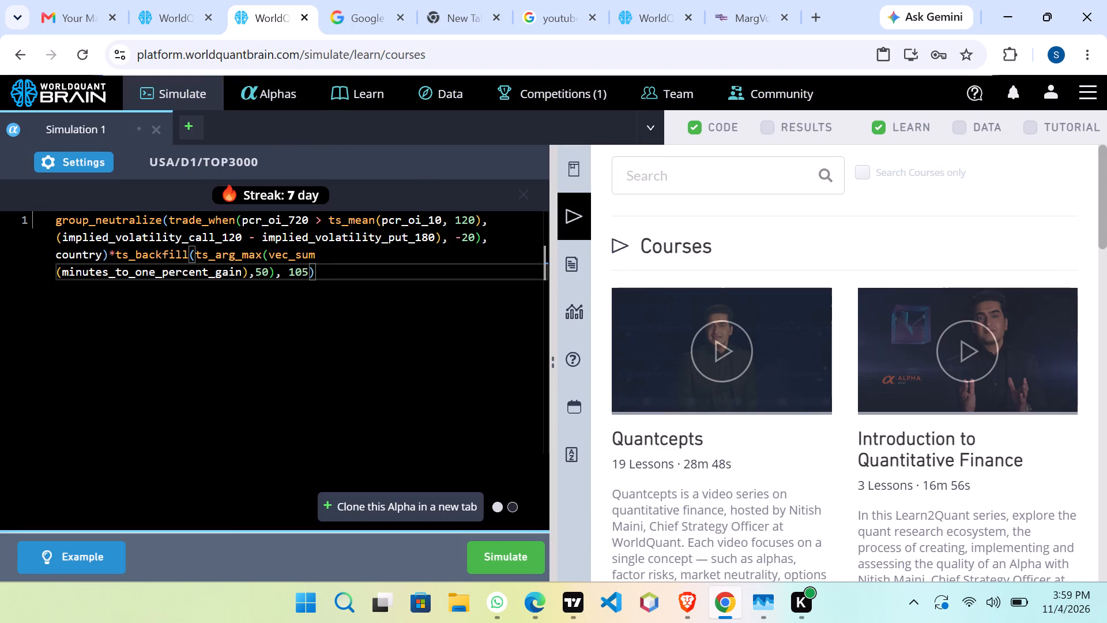
Check the account's submitted alphas, open the most recently submitted one's details, and return to the simulation editor.
click(262, 91)
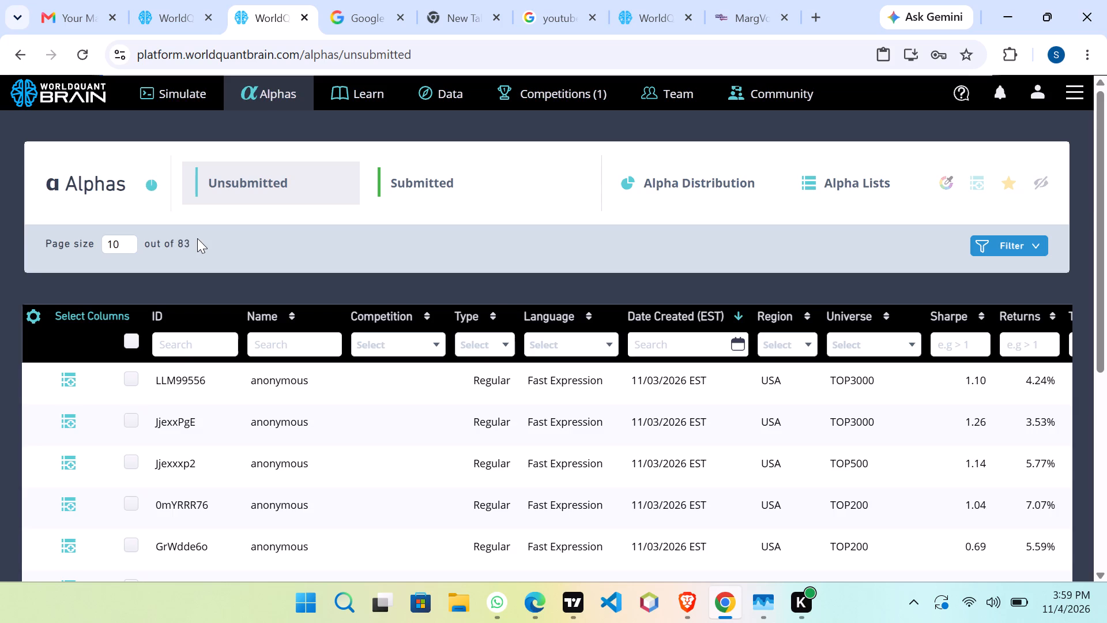
click(411, 211)
click(417, 191)
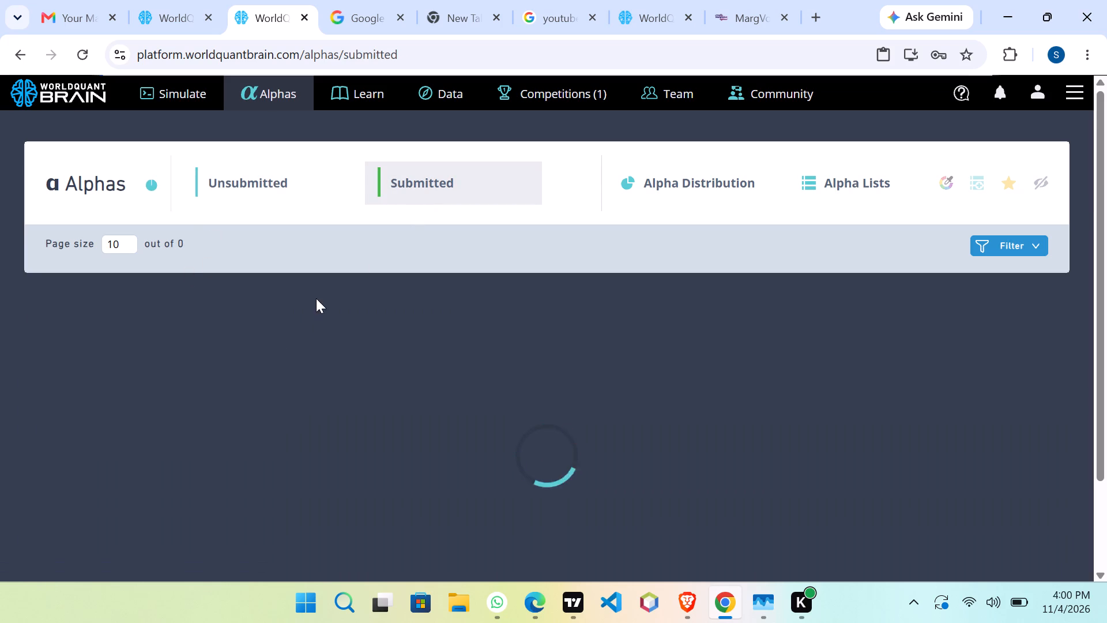
click(277, 400)
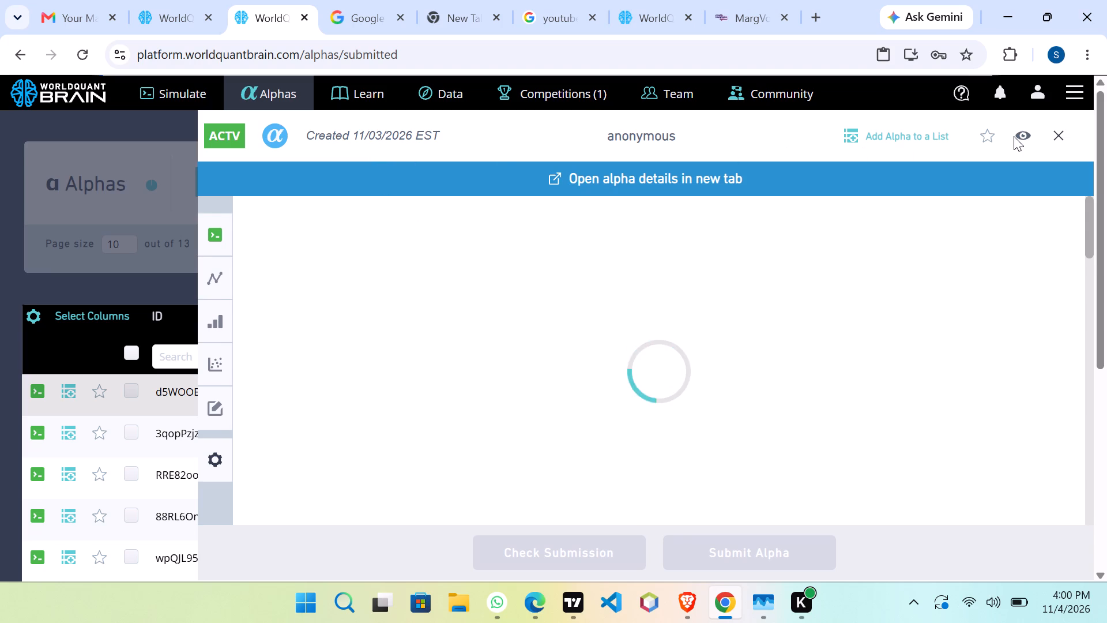
click(1057, 132)
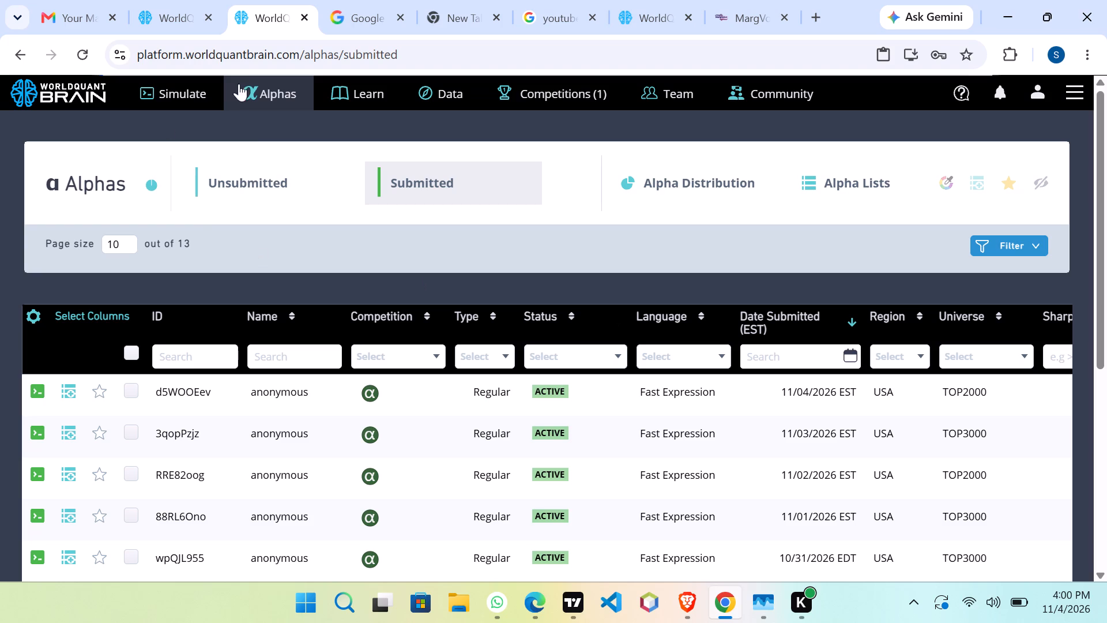
click(175, 91)
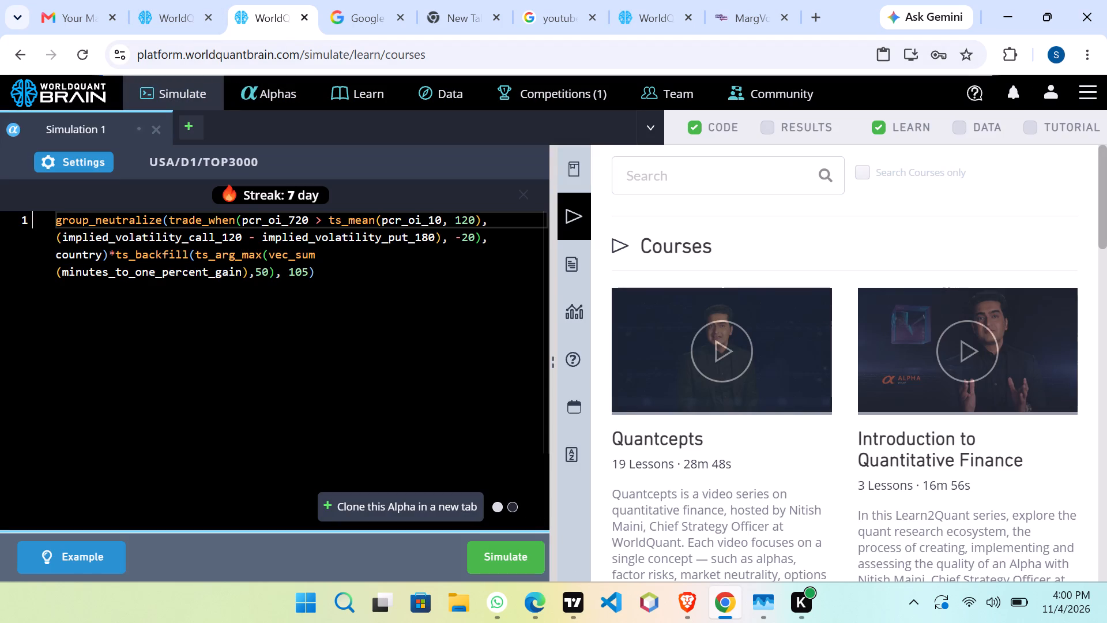
Switch to Microsoft Edge, dismiss the streak celebration and show the test period for the Simulation 1 results.
click(540, 595)
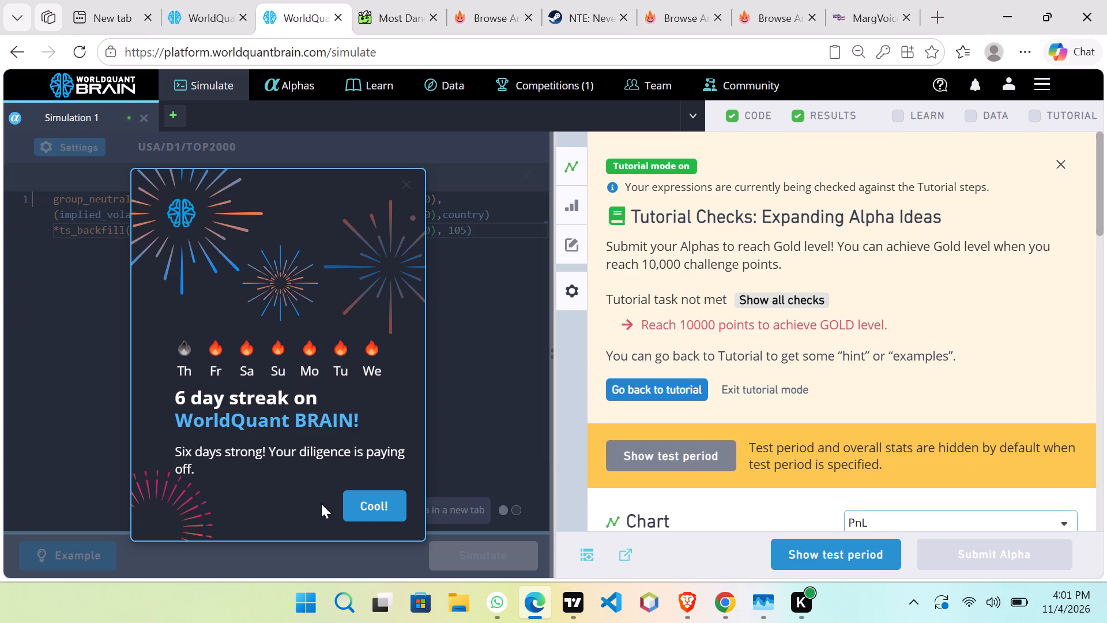
click(364, 498)
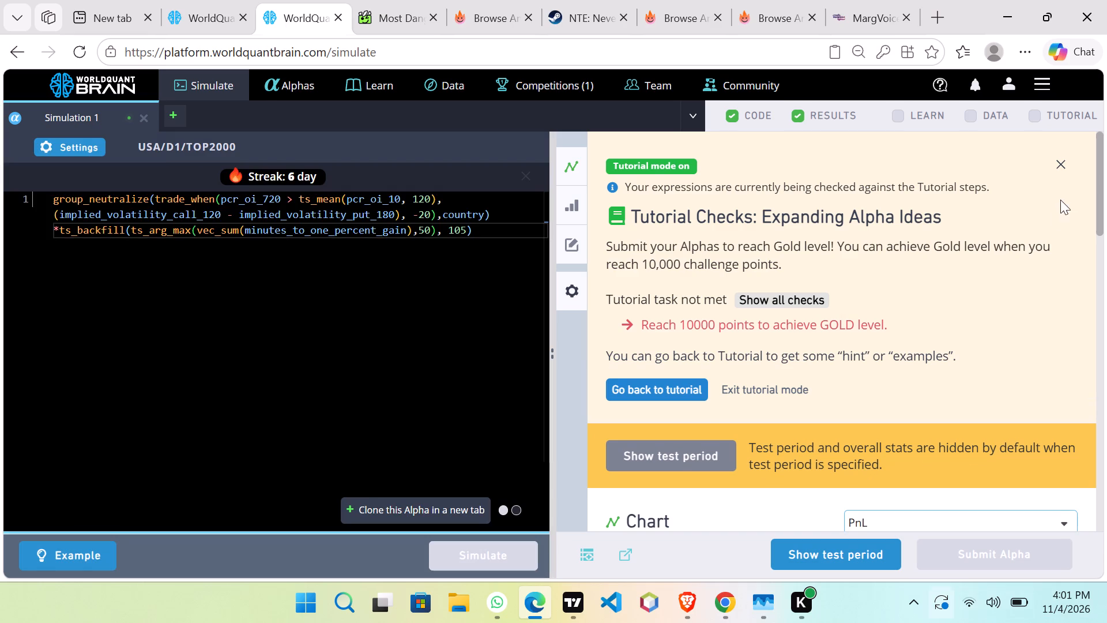
click(839, 552)
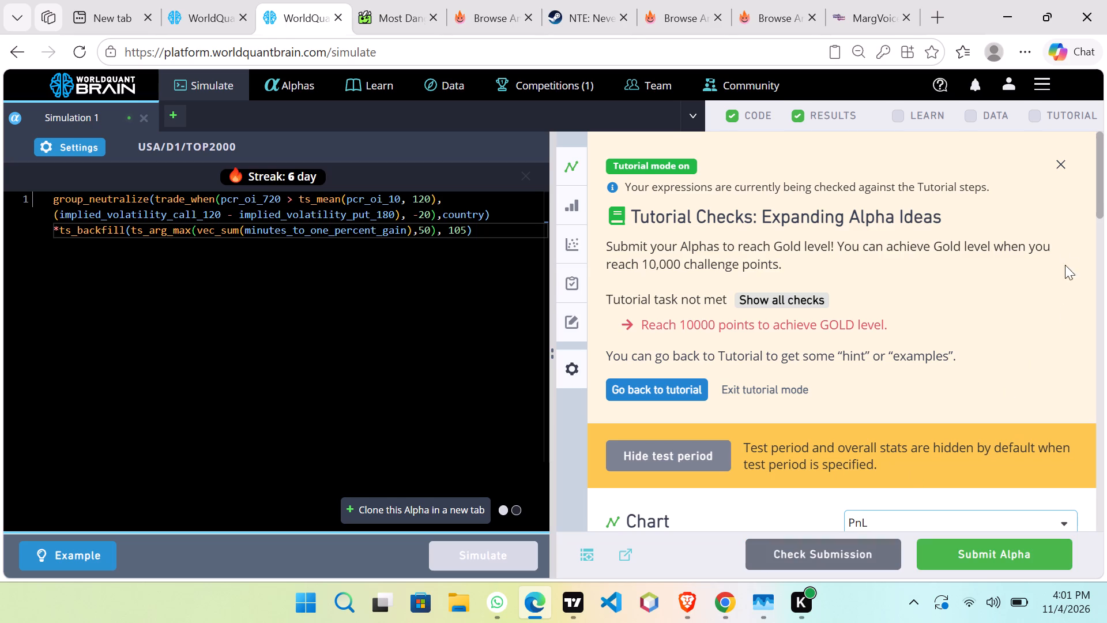
Examine the tutorial's Gold-level progress and its Expanding Alpha Ideas guidance on challenge points, then return to Google Chrome.
click(1037, 118)
scroll(703, 269, down, 10)
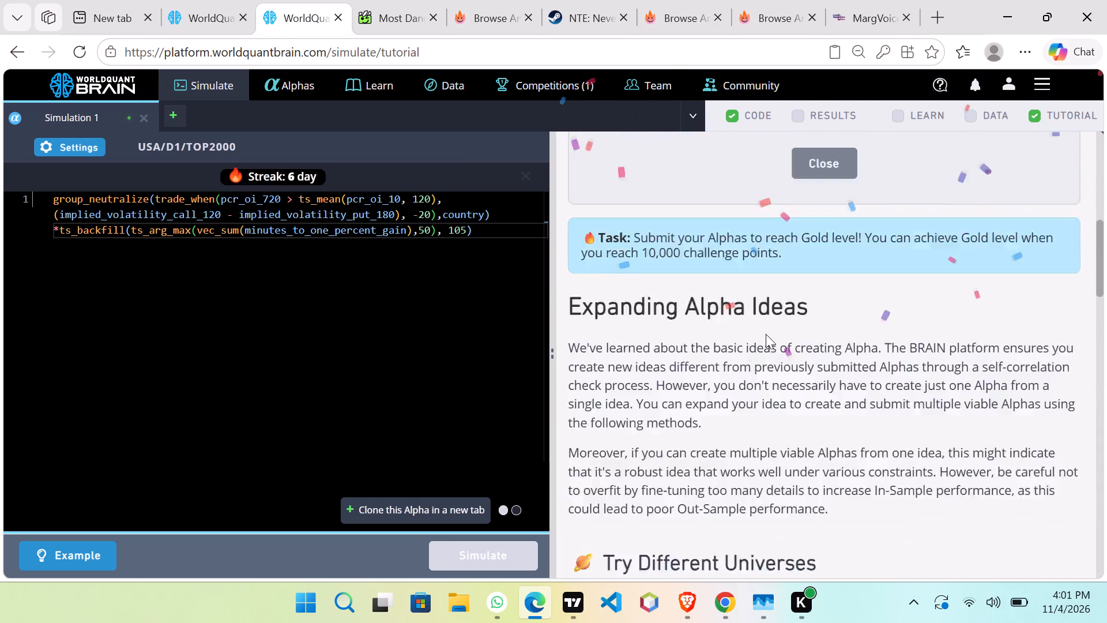
scroll(766, 334, down, 4)
scroll(772, 335, up, 14)
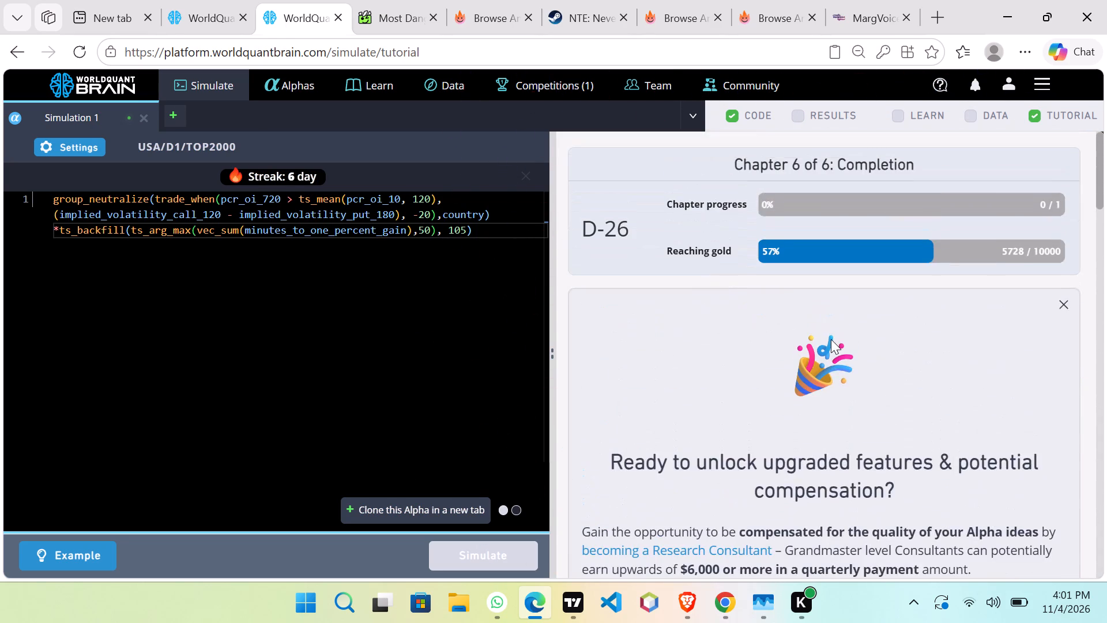
scroll(831, 339, down, 17)
scroll(831, 339, up, 1)
scroll(831, 339, down, 5)
scroll(831, 339, up, 1)
scroll(831, 339, down, 5)
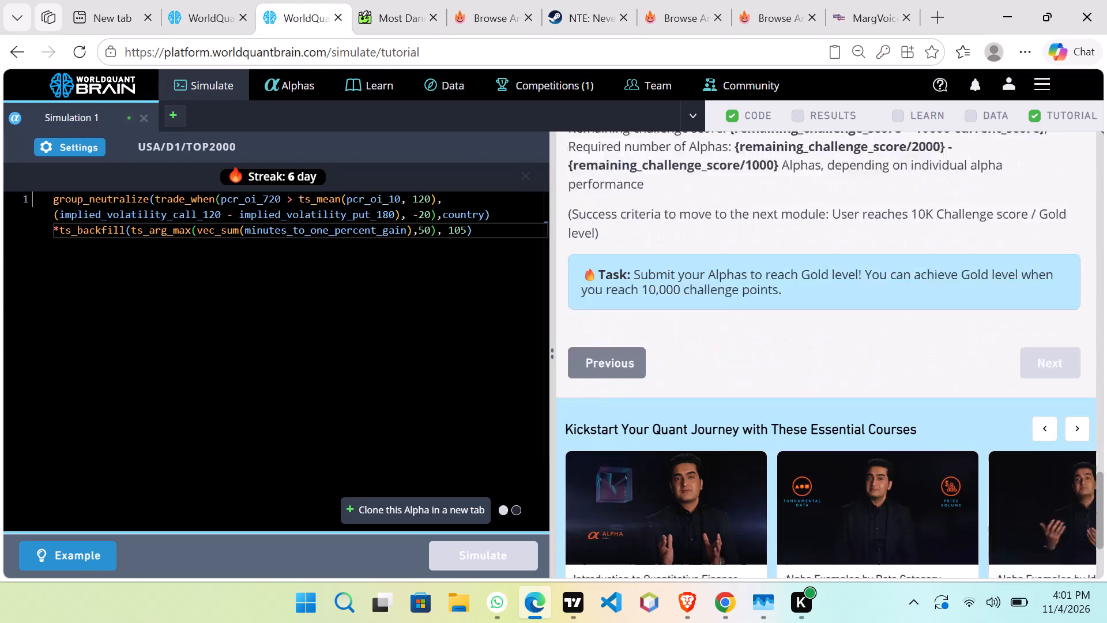
scroll(831, 339, down, 4)
scroll(831, 339, up, 3)
click(371, 278)
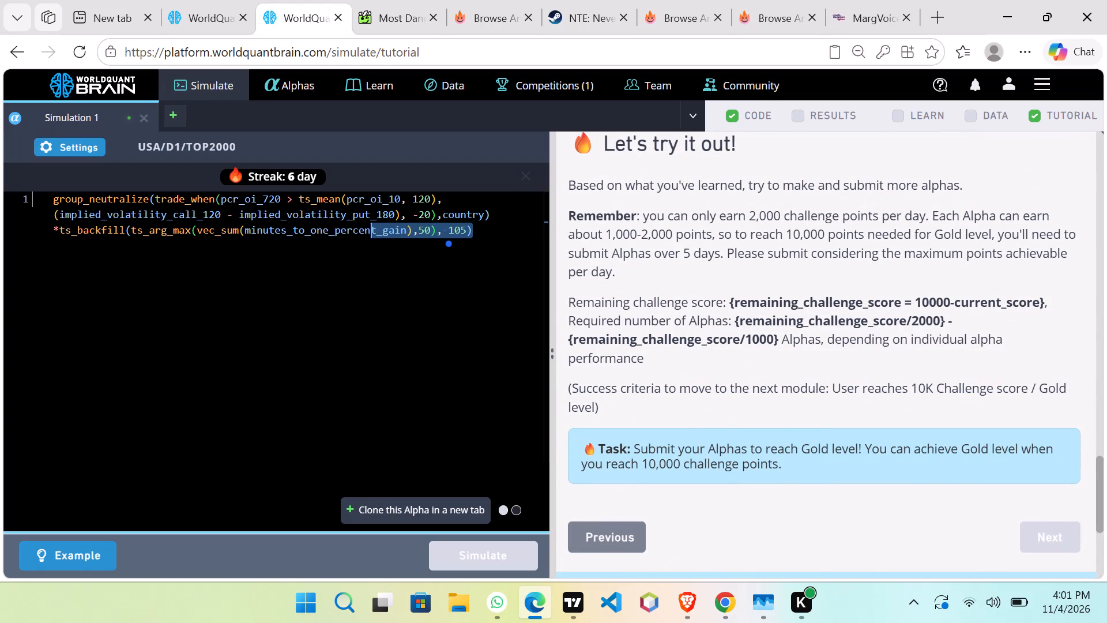
click(519, 366)
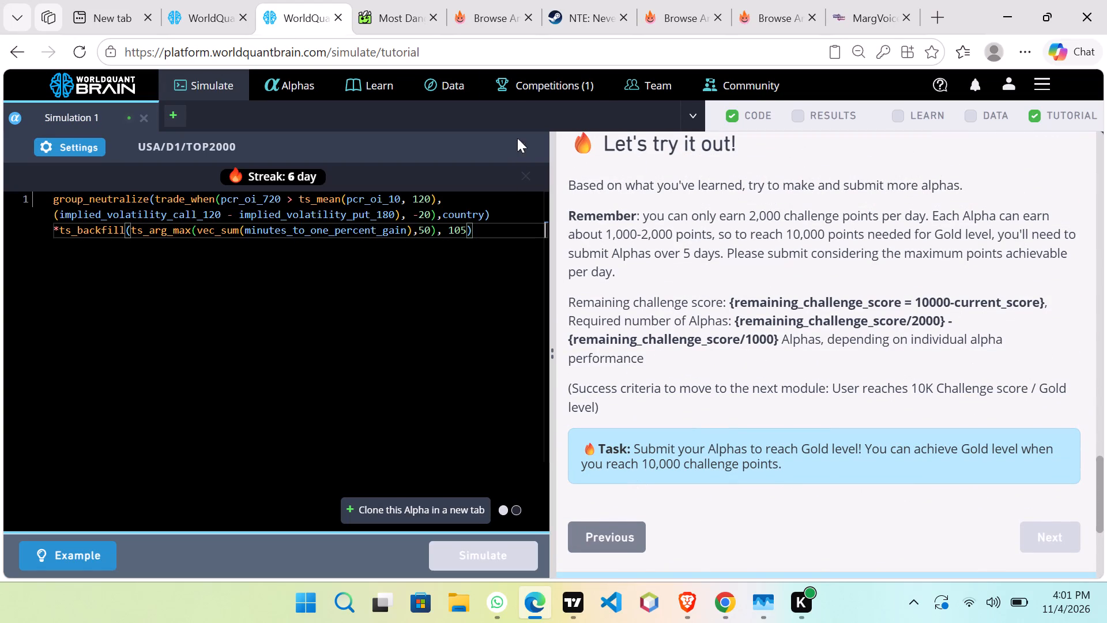
click(1016, 11)
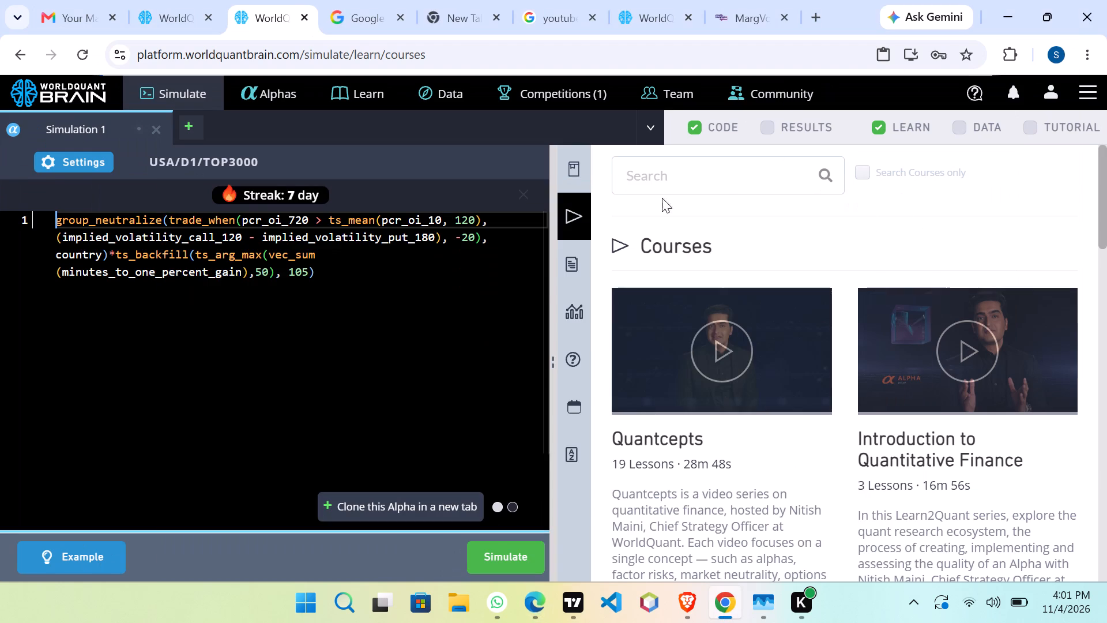